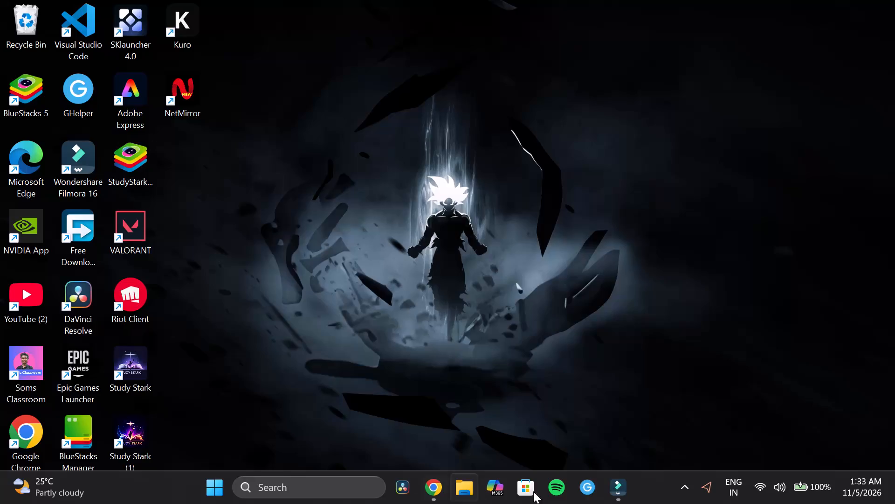
# Switch to the open Wondershare Filmora project.
pyautogui.click(623, 476)
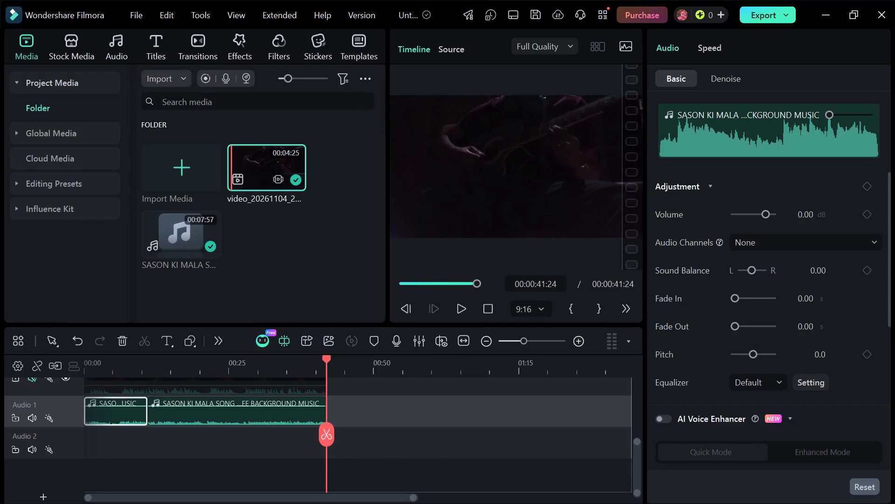
# Examine the commands available for the video_20261104_202037 clip on the Video 1 track.
pyautogui.scroll(2, 318, 503)
pyautogui.scroll(2, 248, 406)
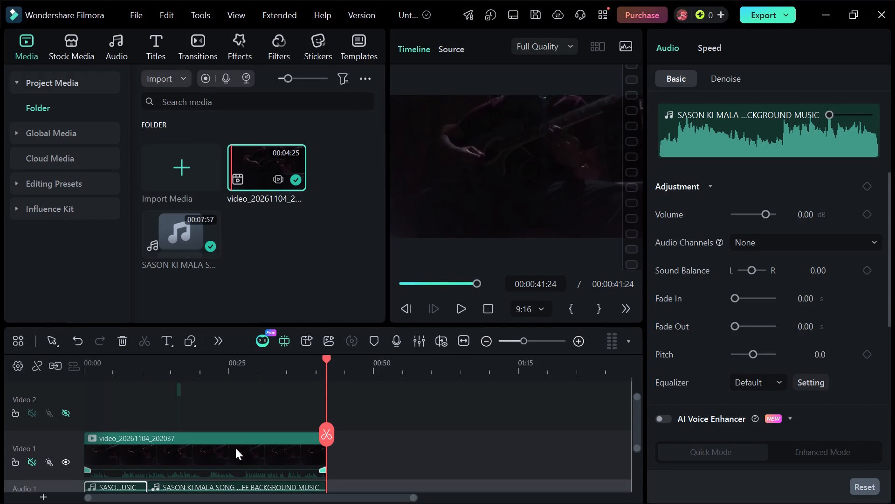
pyautogui.click(209, 462)
pyautogui.rightClick(209, 462)
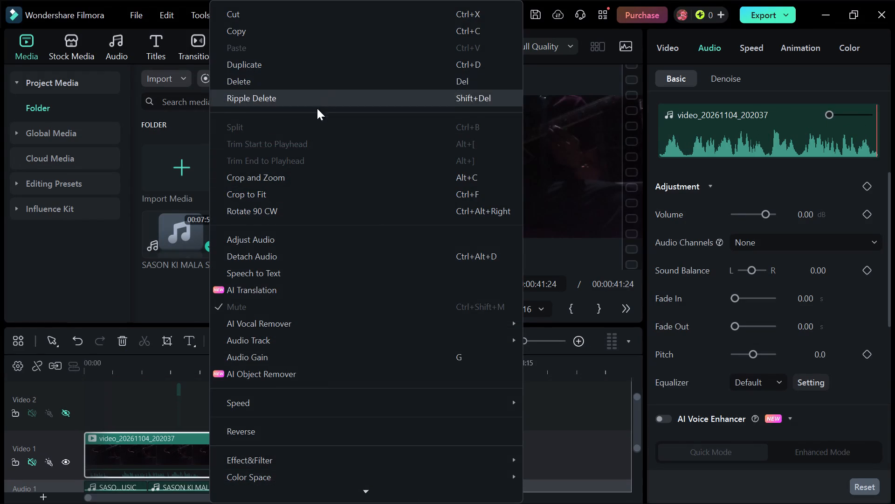
pyautogui.scroll(-2, 323, 295)
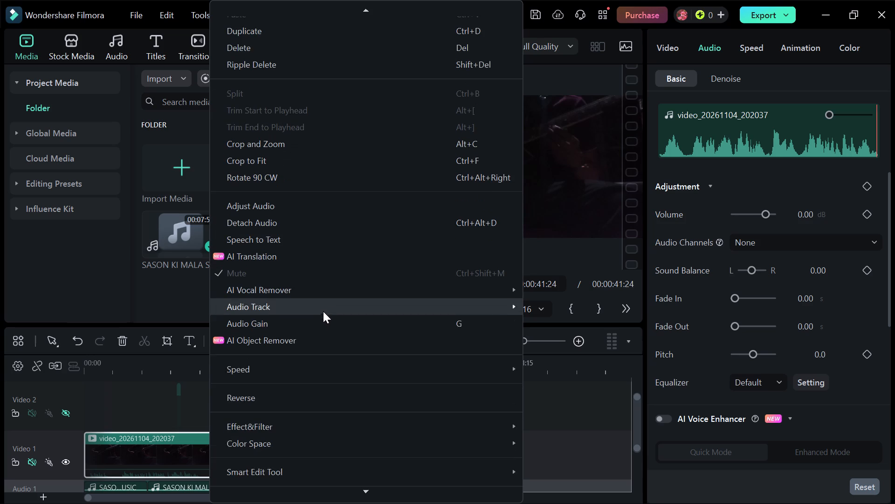
pyautogui.scroll(-6, 322, 322)
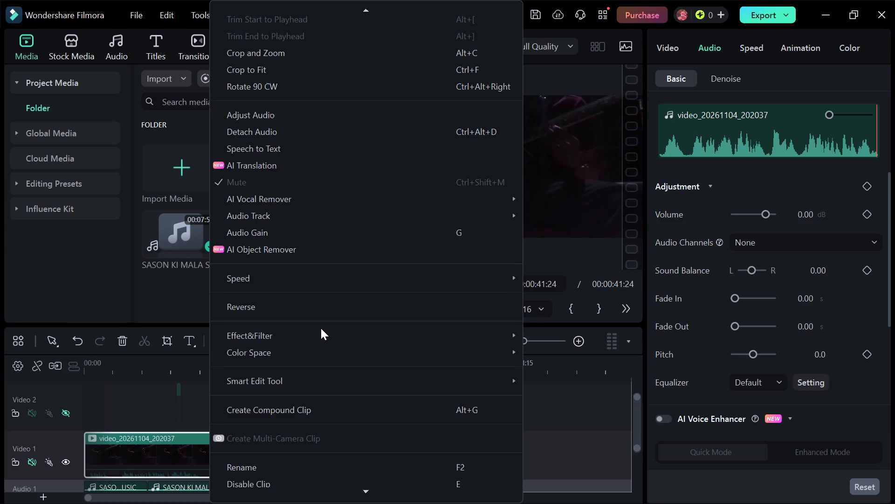
pyautogui.scroll(-2, 321, 328)
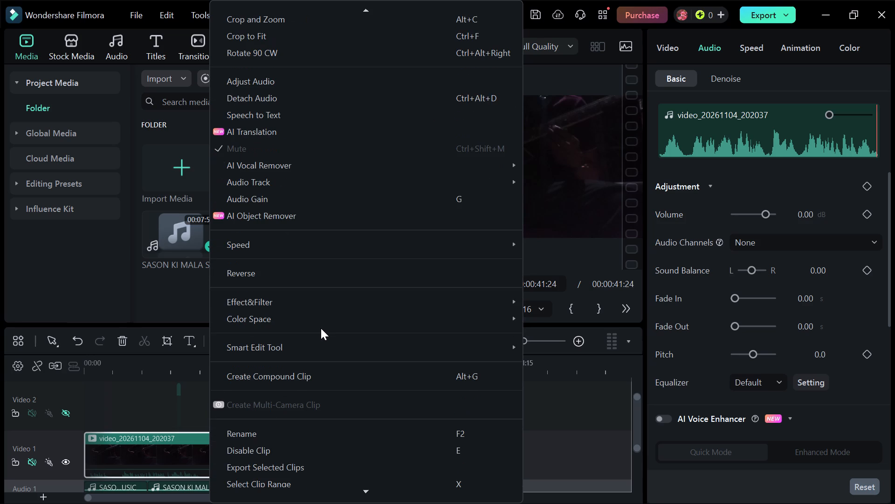
pyautogui.scroll(-3, 321, 328)
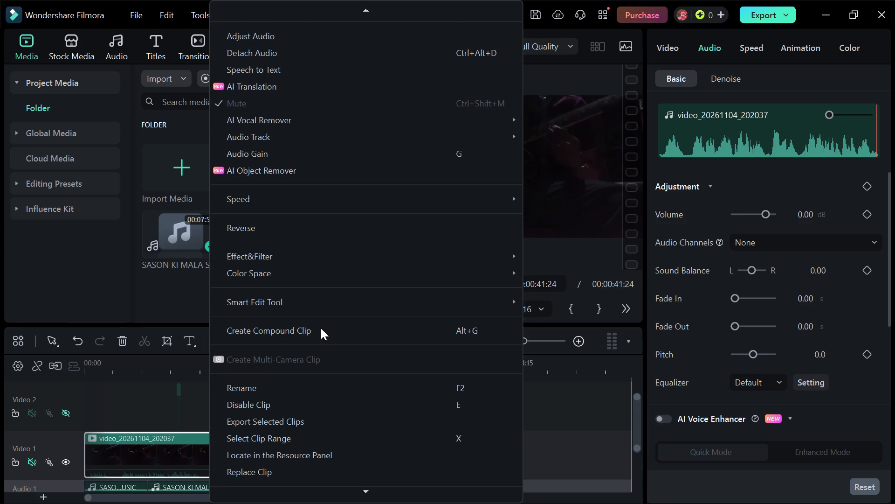
pyautogui.scroll(-7, 321, 328)
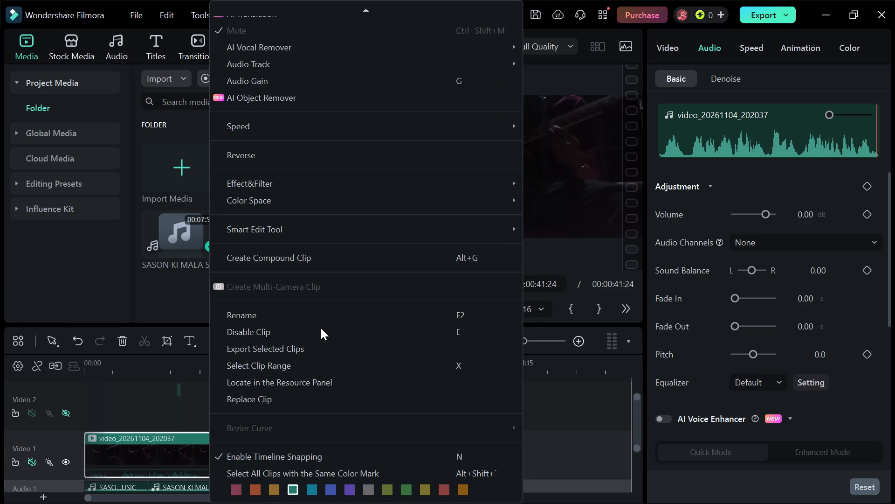
pyautogui.scroll(-8, 321, 328)
pyautogui.scroll(20, 242, 382)
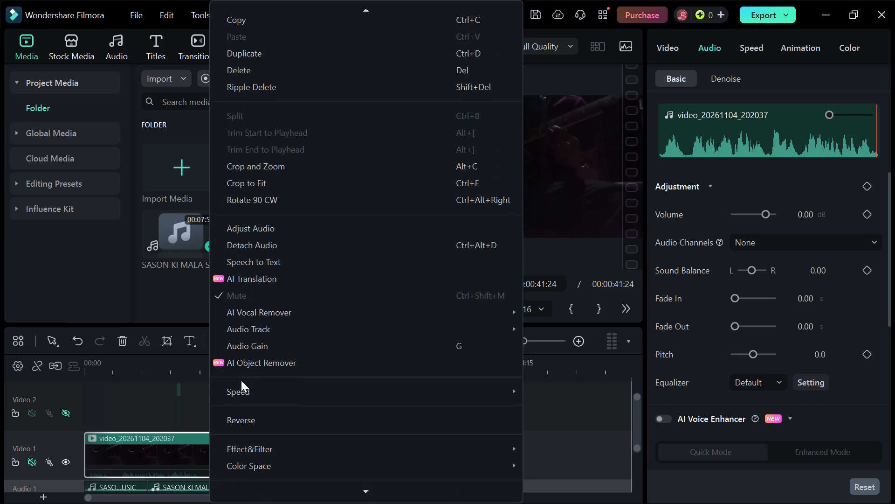
pyautogui.scroll(9, 241, 380)
pyautogui.click(174, 449)
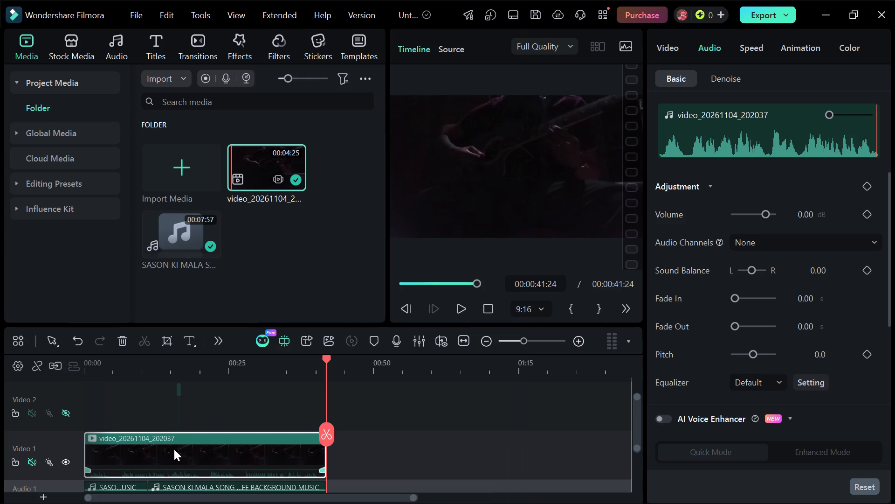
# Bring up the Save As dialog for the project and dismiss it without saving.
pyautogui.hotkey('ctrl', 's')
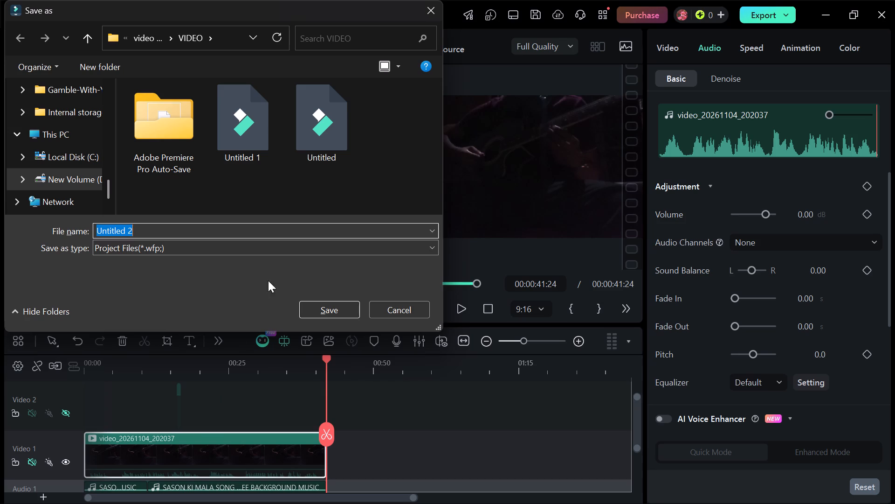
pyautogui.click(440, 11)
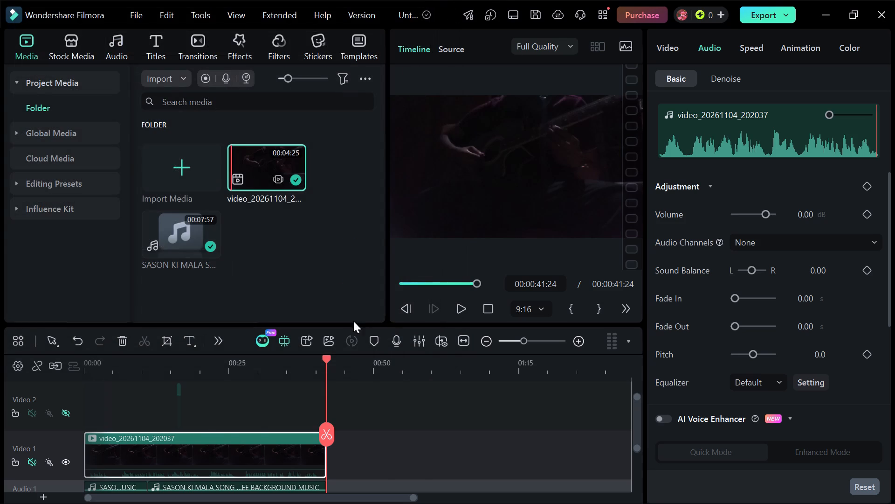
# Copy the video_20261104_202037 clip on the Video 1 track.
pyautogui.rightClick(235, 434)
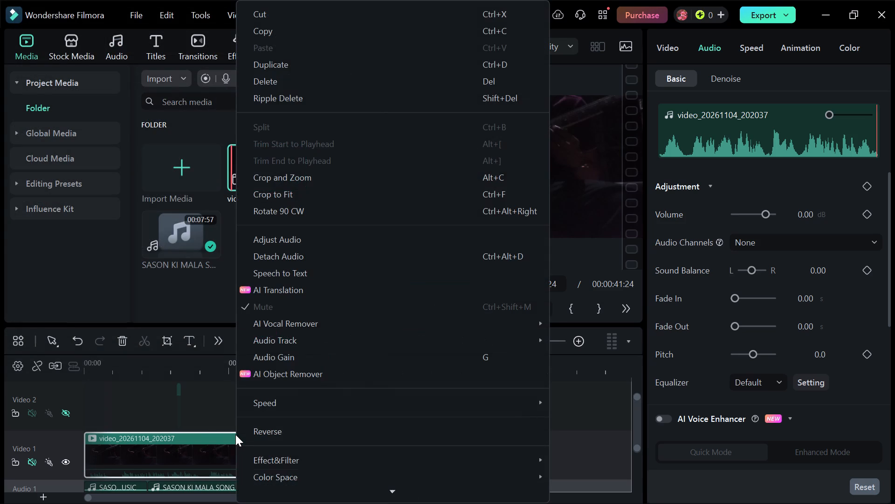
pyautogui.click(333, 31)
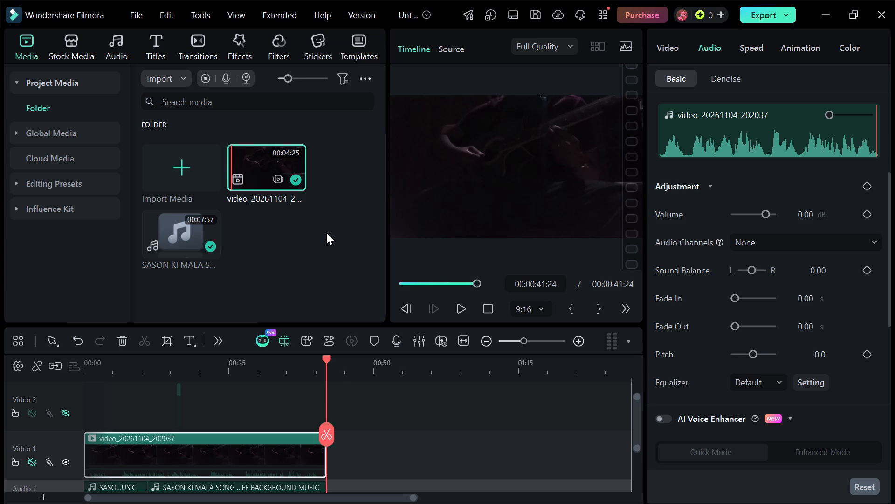
# Close the project, saving its changes as Untitled 2 in the VIDEO folder.
pyautogui.click(886, 11)
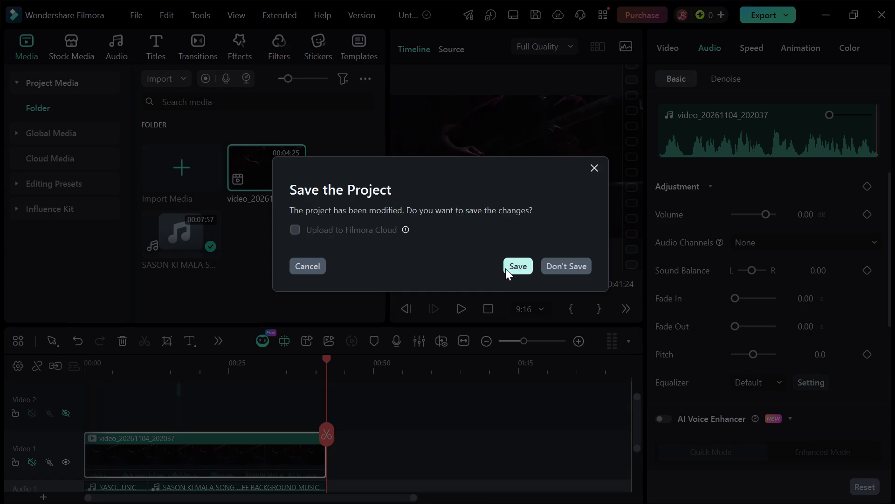
pyautogui.click(515, 257)
pyautogui.moveTo(516, 266); pyautogui.dragTo(518, 274)
pyautogui.click(519, 272)
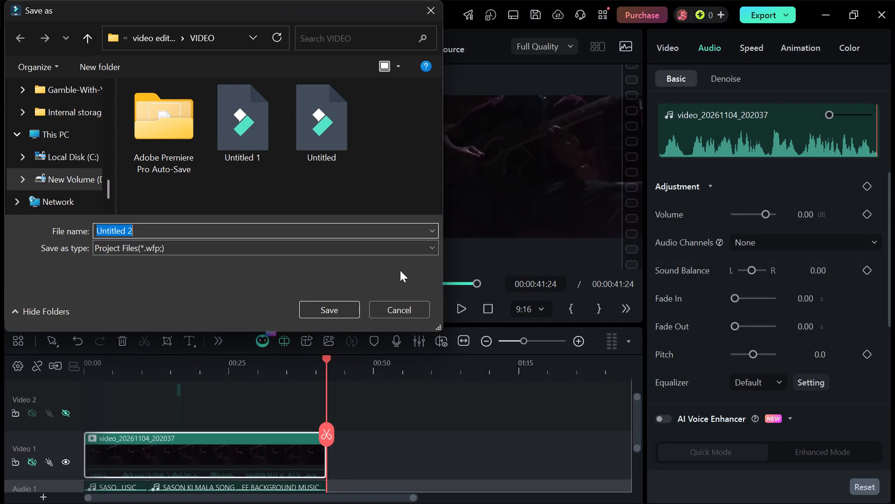
pyautogui.click(310, 302)
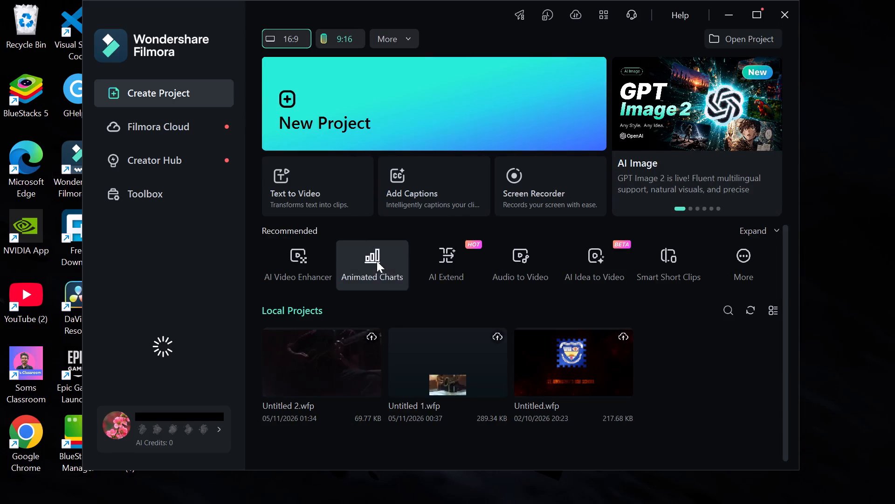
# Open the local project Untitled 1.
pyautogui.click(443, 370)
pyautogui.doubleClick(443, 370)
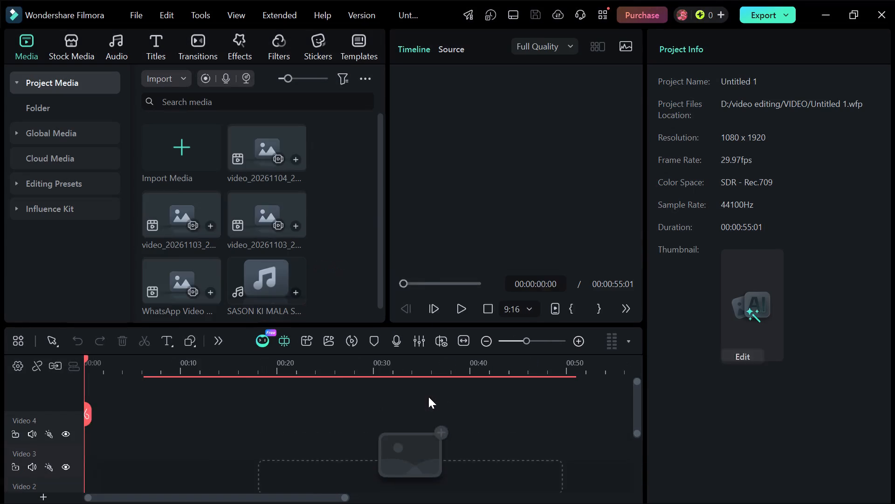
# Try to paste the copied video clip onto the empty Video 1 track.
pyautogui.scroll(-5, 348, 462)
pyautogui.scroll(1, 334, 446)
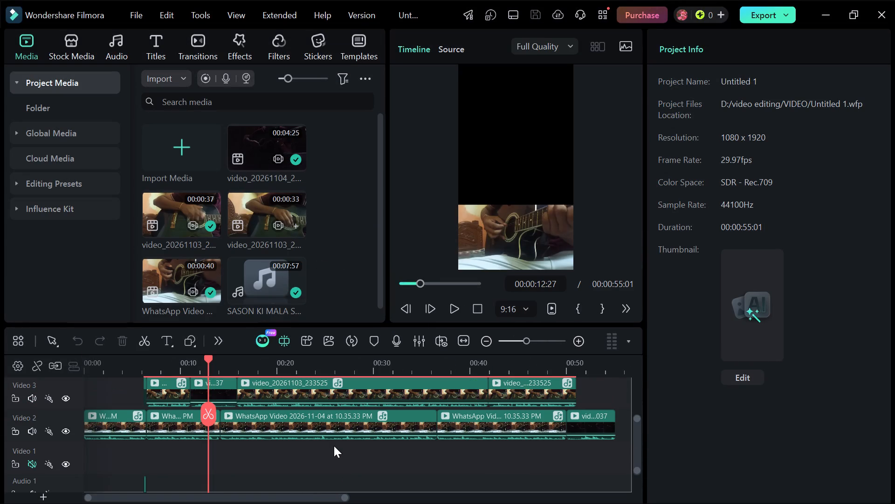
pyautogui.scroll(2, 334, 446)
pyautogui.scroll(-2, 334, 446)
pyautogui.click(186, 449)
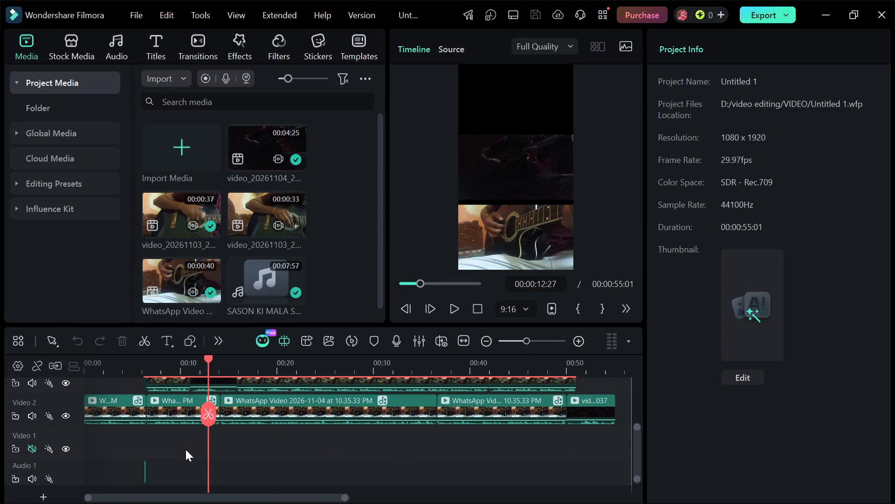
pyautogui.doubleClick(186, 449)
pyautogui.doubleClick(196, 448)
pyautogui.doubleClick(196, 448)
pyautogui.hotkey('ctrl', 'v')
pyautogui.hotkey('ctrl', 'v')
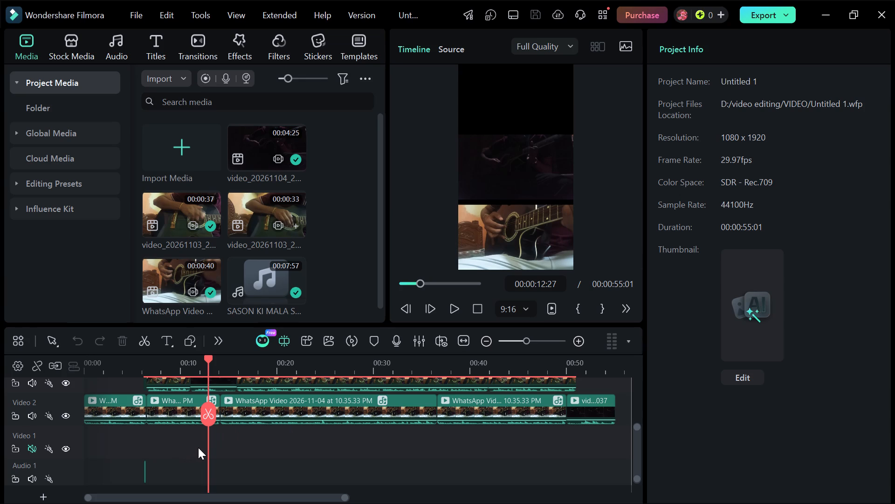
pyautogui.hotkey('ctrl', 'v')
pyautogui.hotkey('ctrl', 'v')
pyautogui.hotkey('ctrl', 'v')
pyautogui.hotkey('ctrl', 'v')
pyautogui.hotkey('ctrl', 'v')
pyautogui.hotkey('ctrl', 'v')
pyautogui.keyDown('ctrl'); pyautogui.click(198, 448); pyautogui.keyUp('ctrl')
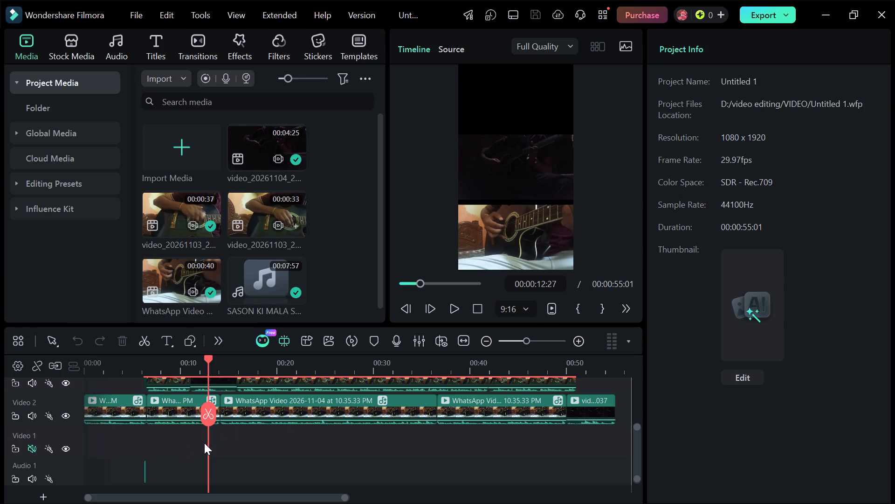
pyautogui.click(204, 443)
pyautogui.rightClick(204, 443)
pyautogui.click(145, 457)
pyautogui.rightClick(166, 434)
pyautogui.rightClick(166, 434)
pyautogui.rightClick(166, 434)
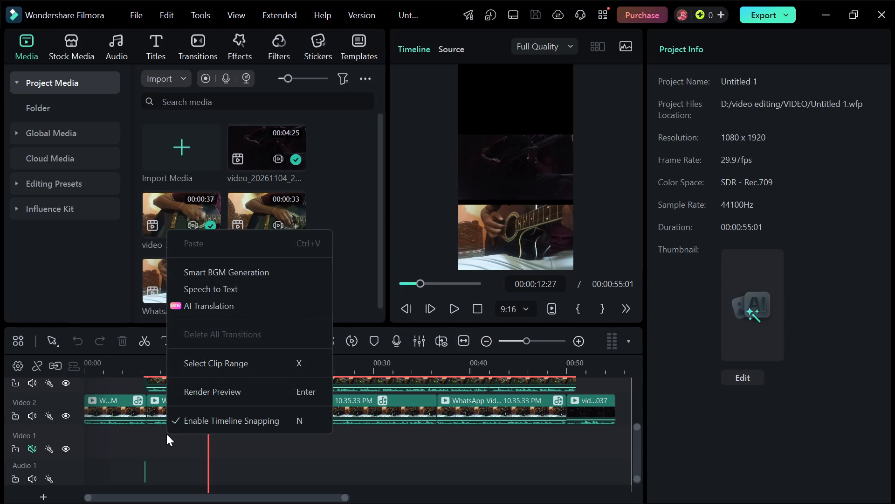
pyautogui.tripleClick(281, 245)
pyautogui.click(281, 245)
# Close this project and open the local project Untitled 2.
pyautogui.click(884, 8)
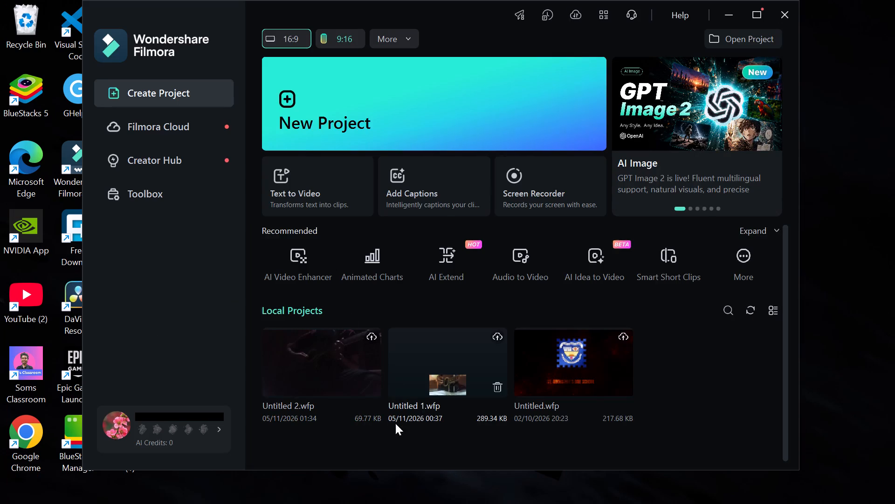
pyautogui.doubleClick(337, 379)
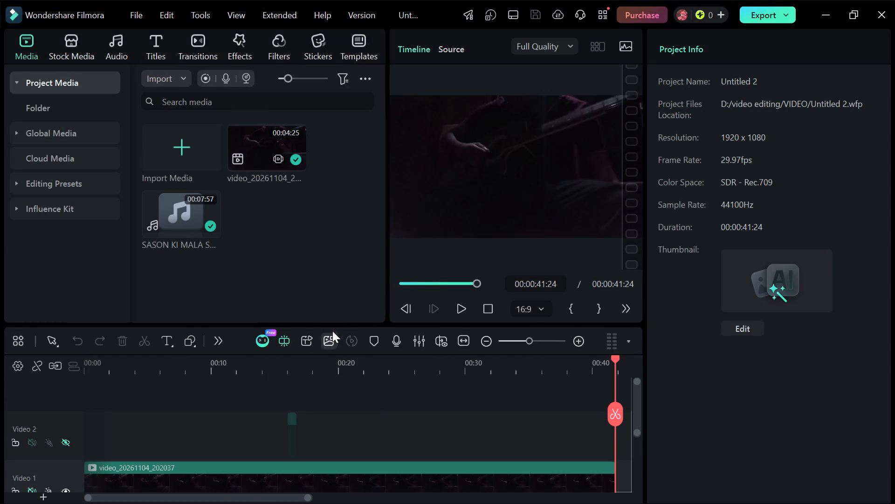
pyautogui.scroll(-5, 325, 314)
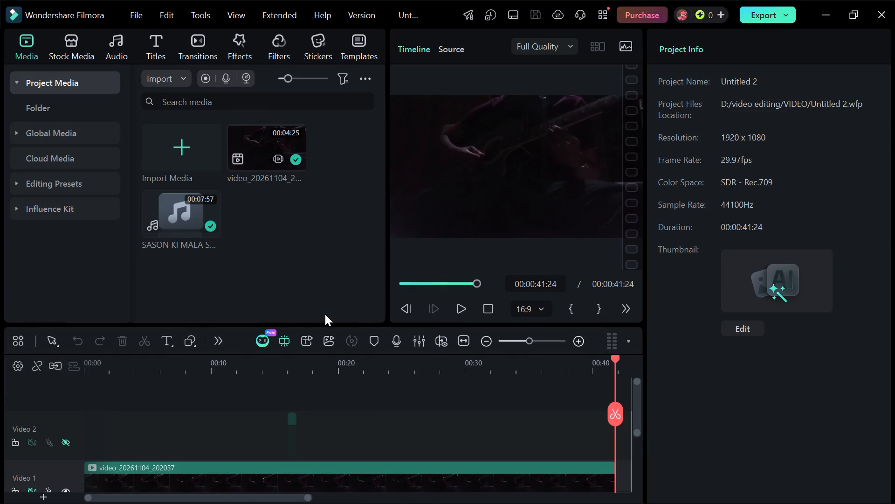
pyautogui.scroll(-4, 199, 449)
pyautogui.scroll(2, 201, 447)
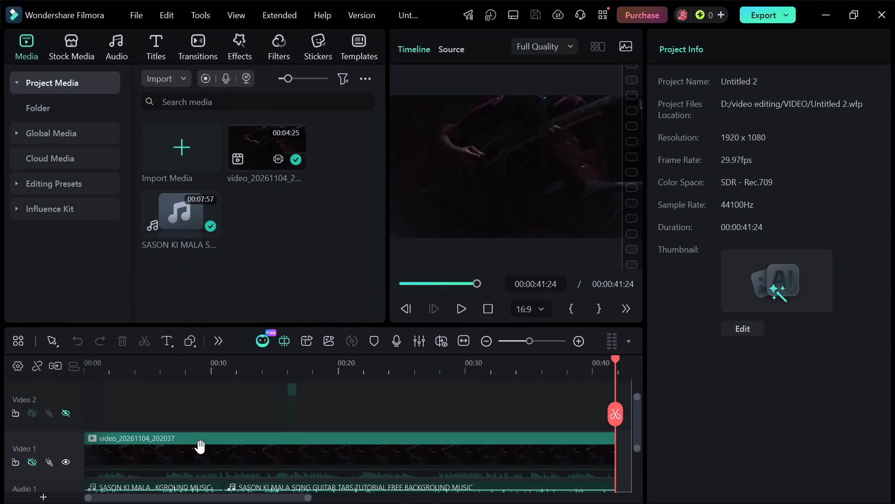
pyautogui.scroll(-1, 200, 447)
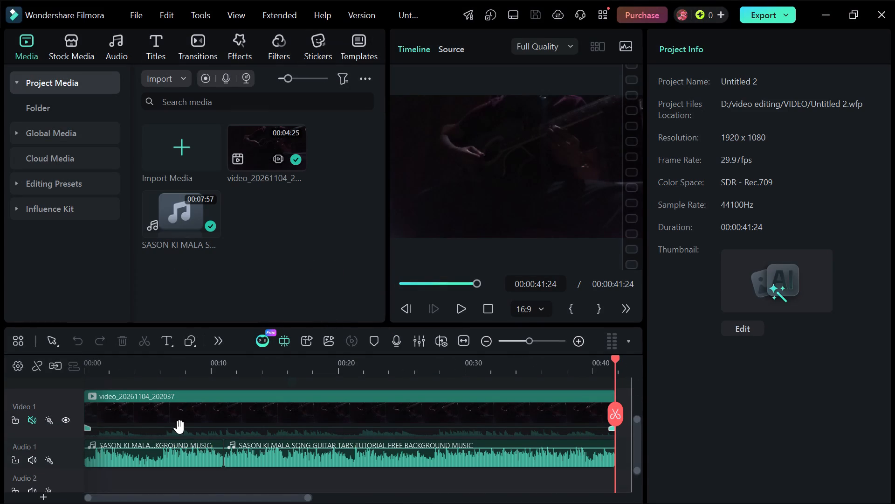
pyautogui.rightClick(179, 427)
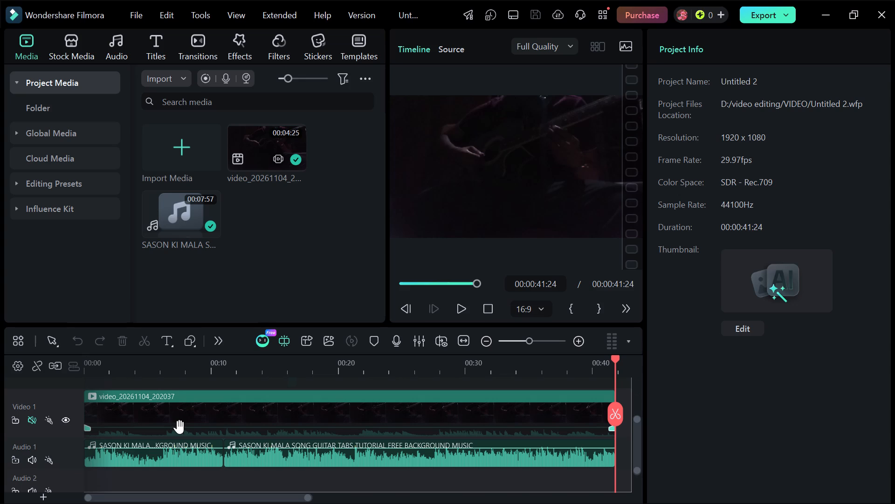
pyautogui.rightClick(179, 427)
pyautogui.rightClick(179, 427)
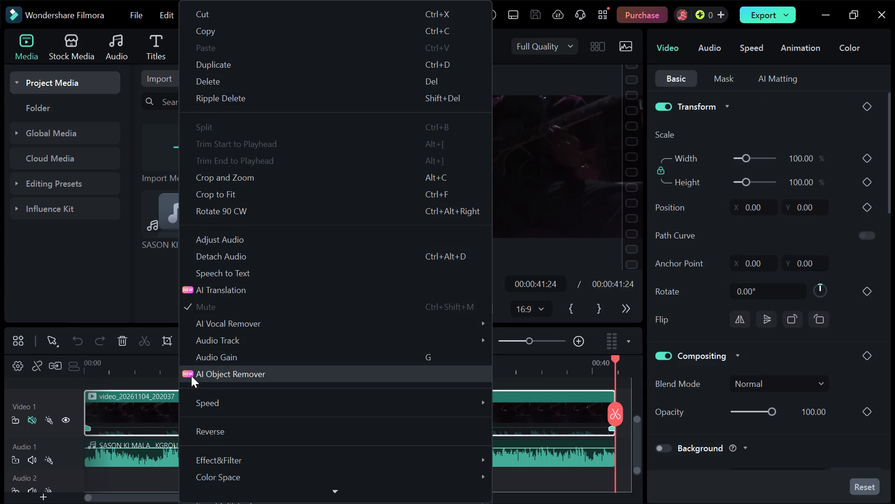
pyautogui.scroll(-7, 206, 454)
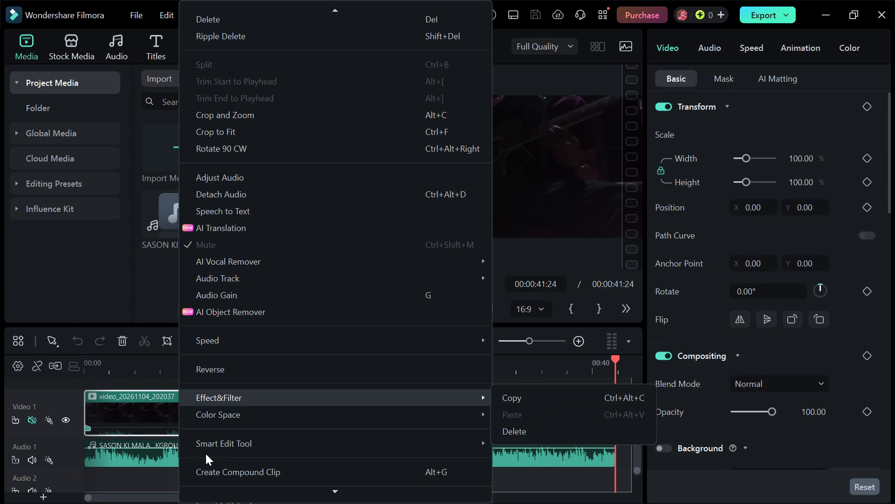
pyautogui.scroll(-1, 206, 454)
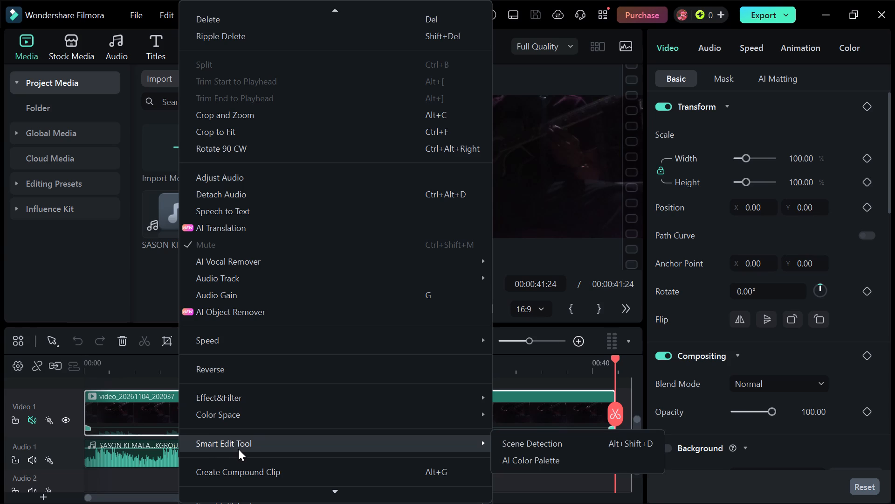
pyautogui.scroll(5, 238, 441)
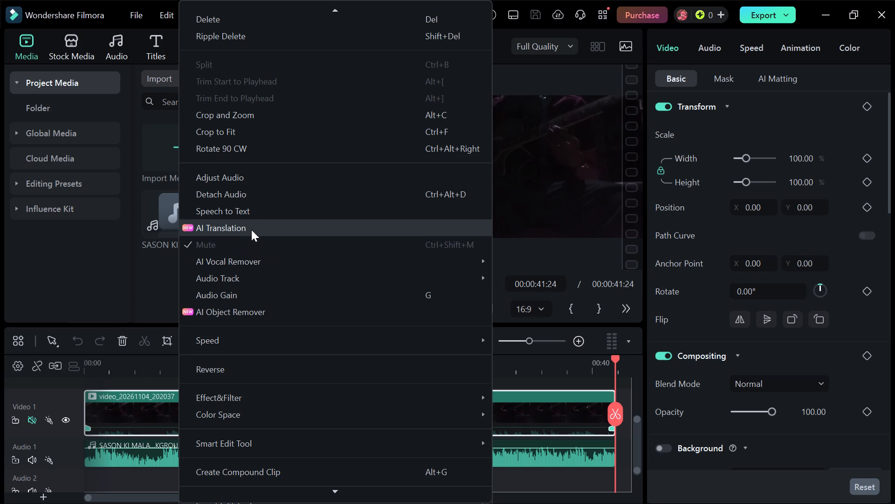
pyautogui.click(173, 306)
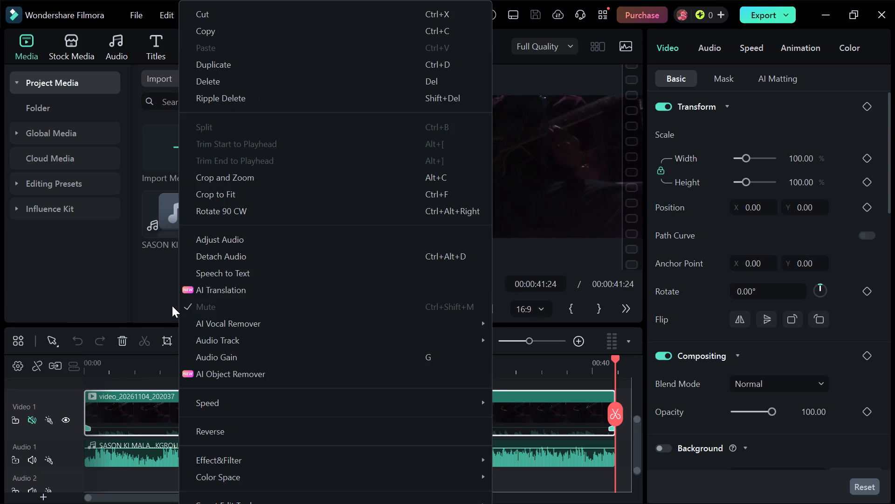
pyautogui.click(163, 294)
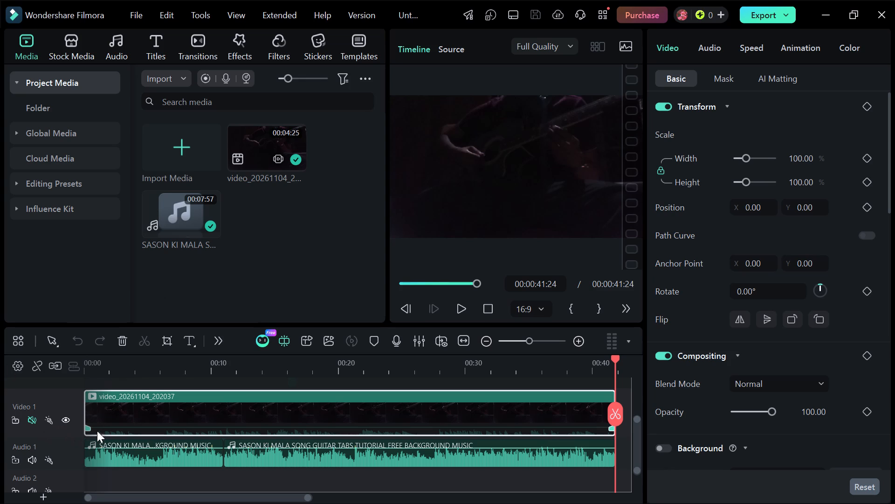
# Set the Exposure to 10 in the basic color adjustments of the video_20261104_202037 clip on the Video 1 track.
pyautogui.click(110, 424)
pyautogui.click(855, 49)
pyautogui.click(856, 49)
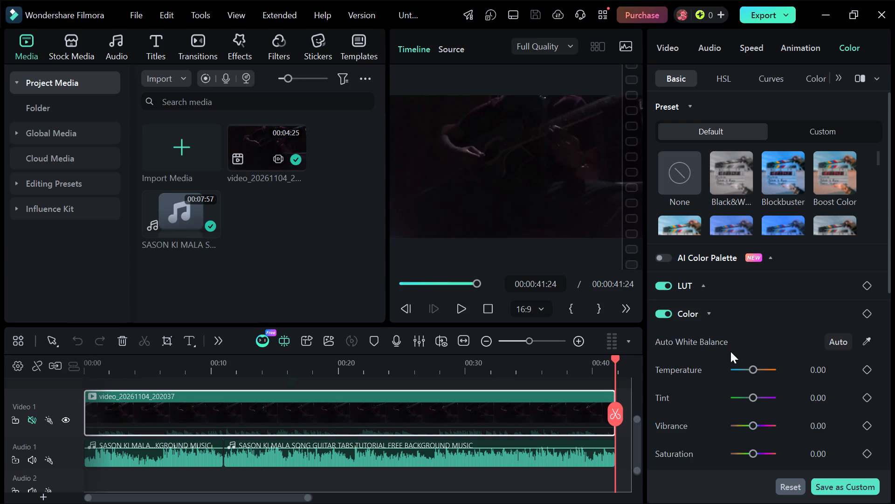
pyautogui.scroll(-1, 734, 363)
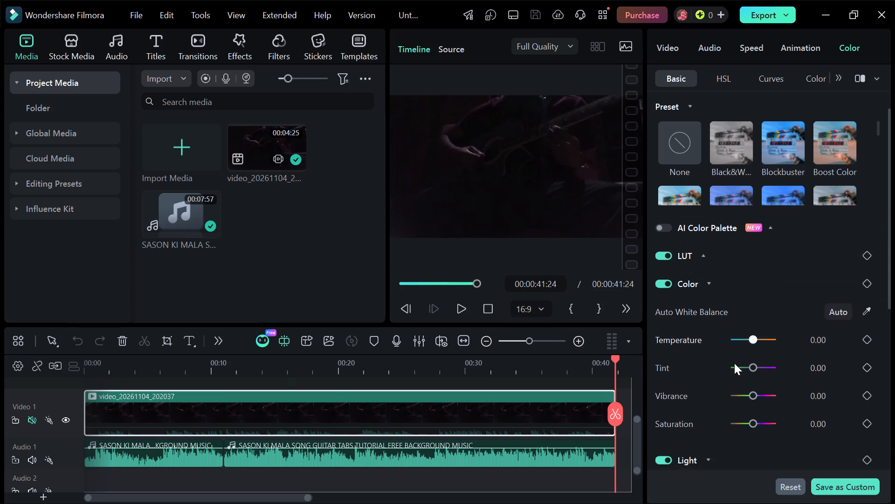
pyautogui.scroll(-6, 734, 363)
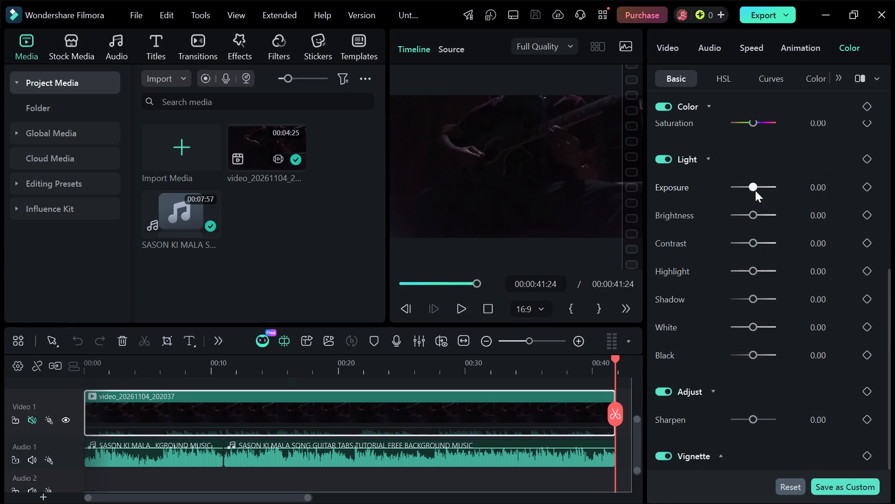
pyautogui.click(755, 190)
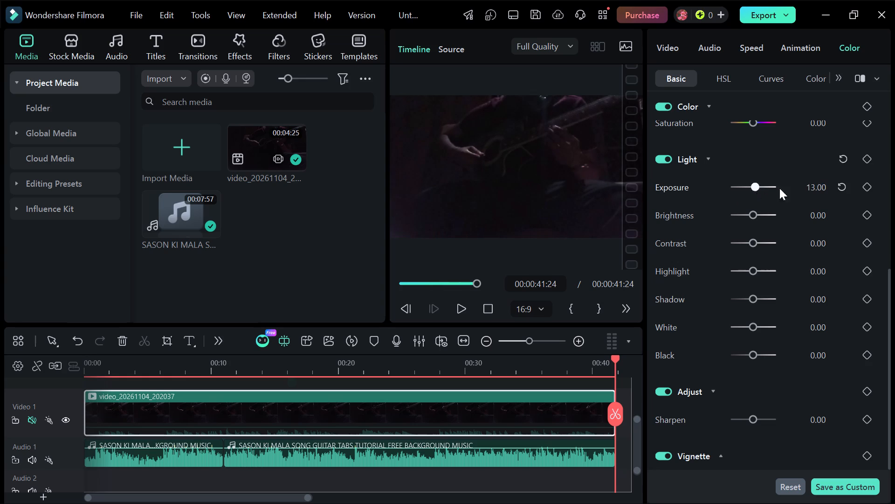
pyautogui.click(819, 189)
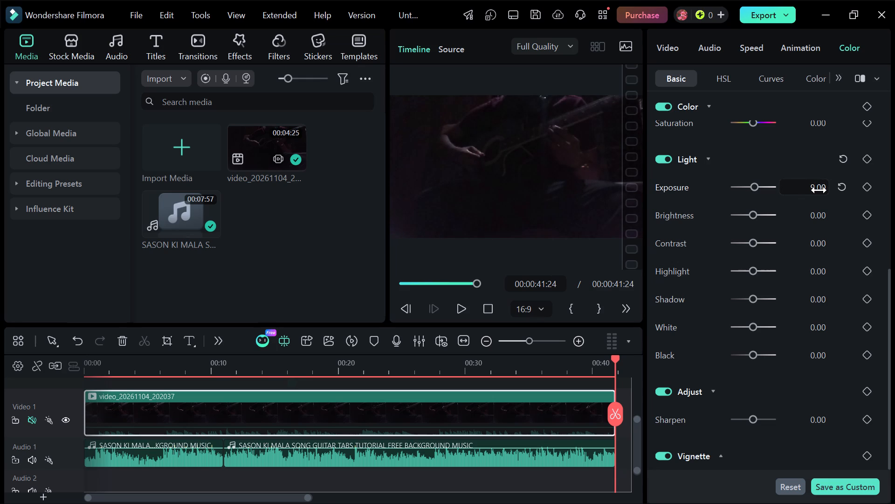
pyautogui.click(819, 190)
pyautogui.click(812, 187)
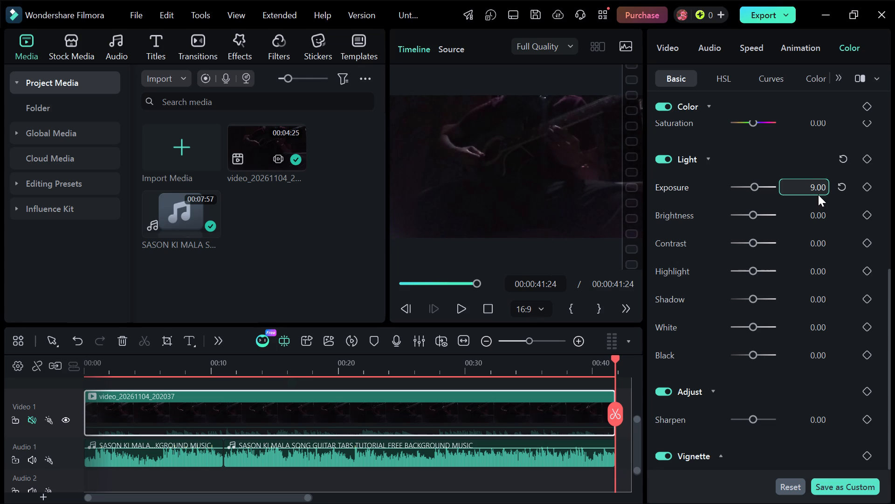
pyautogui.click(819, 188)
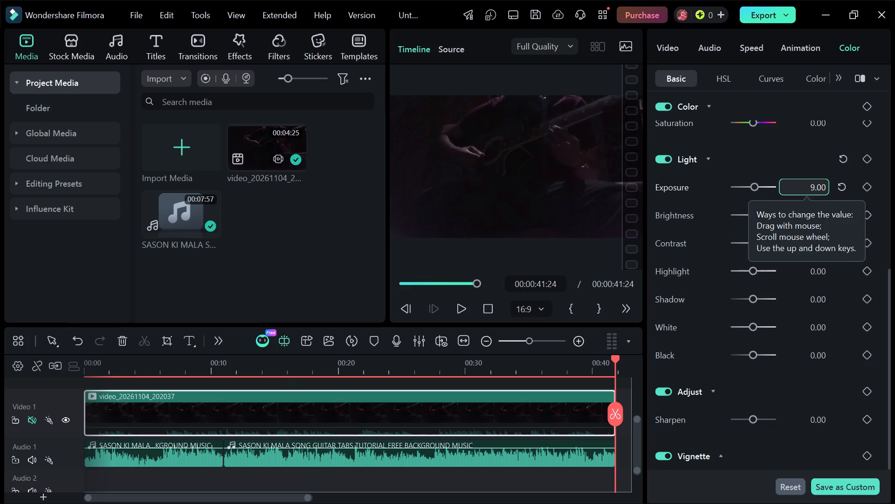
pyautogui.click(824, 186)
pyautogui.press('BackSpace')
pyautogui.press('BackSpace')
pyautogui.press('BackSpace')
pyautogui.press('BackSpace')
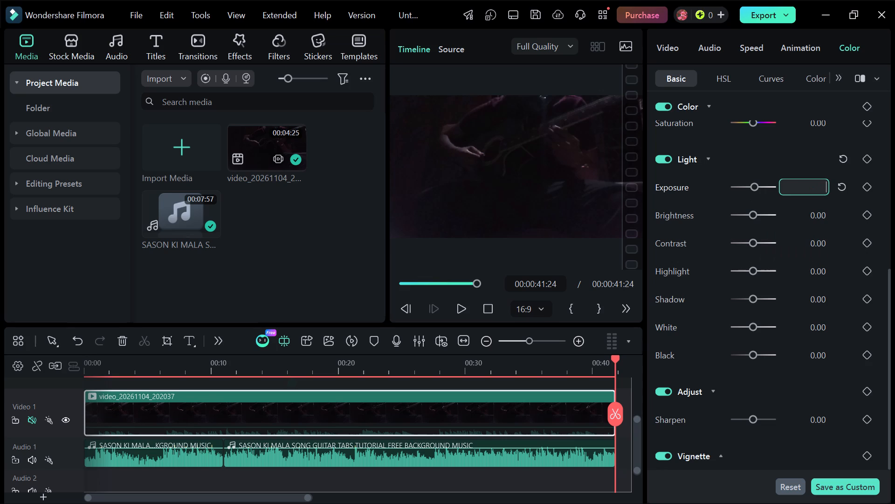
pyautogui.write('10')
pyautogui.press('Return')
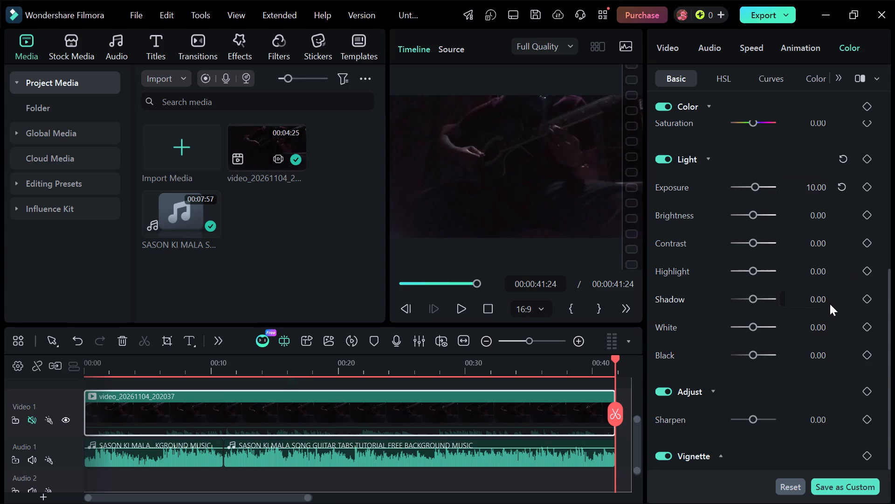
# Set the clip's Shadow light adjustment to 10.
pyautogui.click(819, 298)
pyautogui.press('BackSpace')
pyautogui.press('1')
pyautogui.press('0')
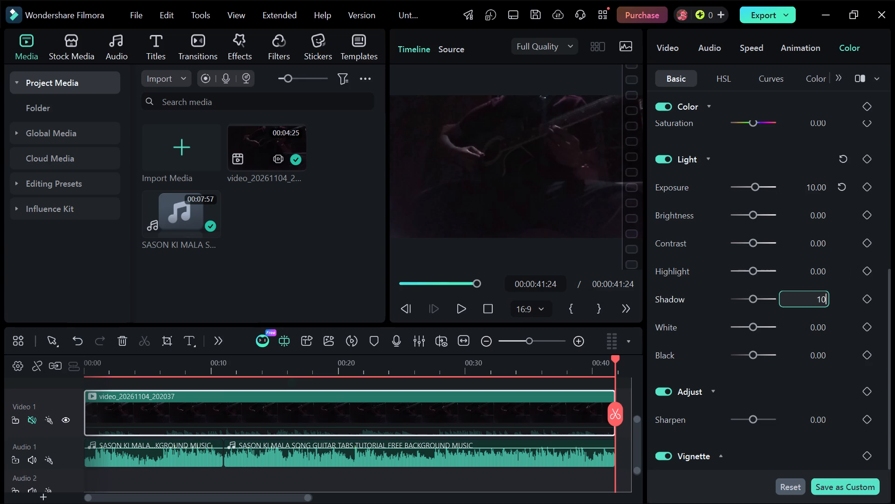
pyautogui.press('Return')
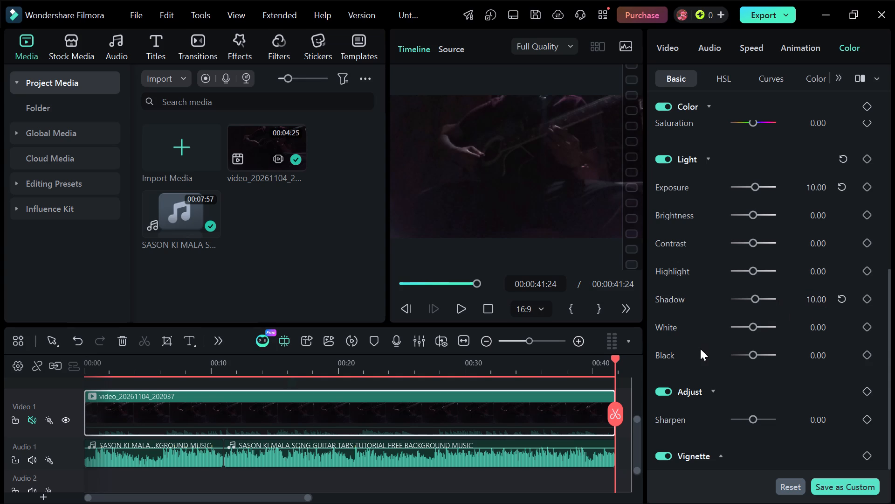
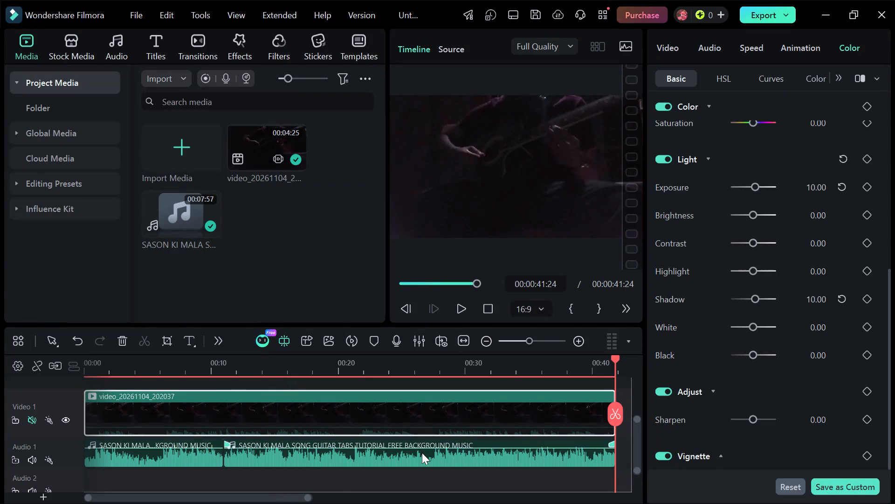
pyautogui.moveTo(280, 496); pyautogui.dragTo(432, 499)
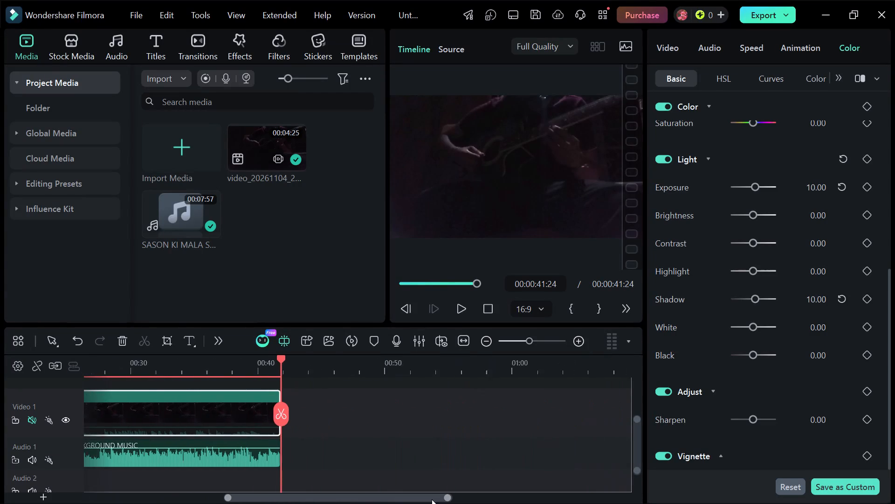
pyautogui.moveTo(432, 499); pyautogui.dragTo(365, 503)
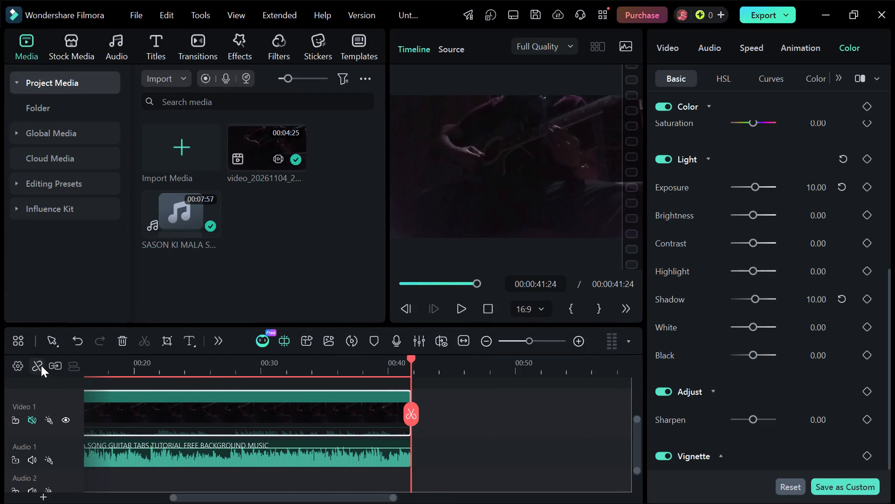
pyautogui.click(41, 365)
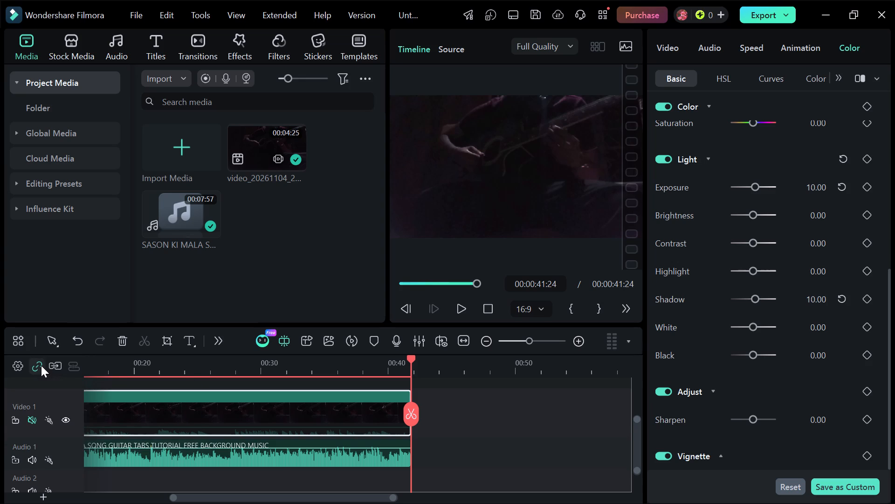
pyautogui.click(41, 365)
# Nudge the video_20261104_202037 clip on Video 1 four frames later, without moving the music clips on Audio 1.
pyautogui.click(362, 417)
pyautogui.hotkey('alt', 'Left')
pyautogui.hotkey('alt', 'Left')
pyautogui.hotkey('alt', 'Left')
pyautogui.hotkey('alt', 'Right')
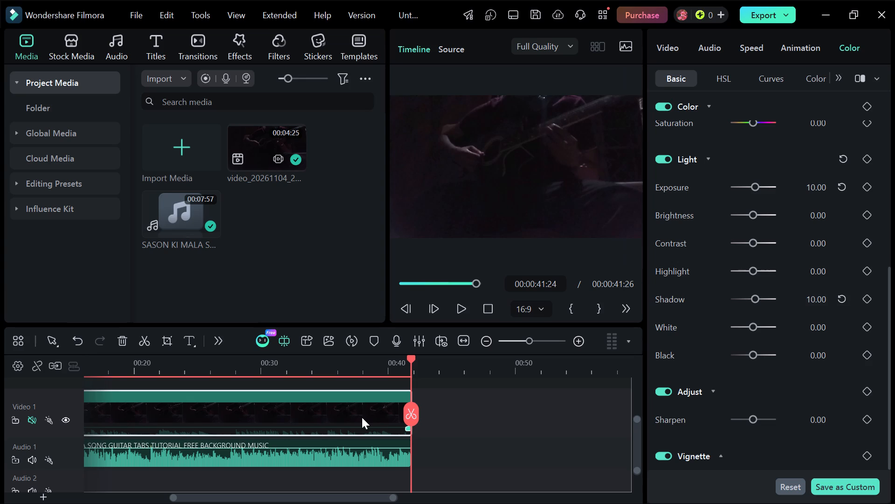
pyautogui.hotkey('alt', 'Right')
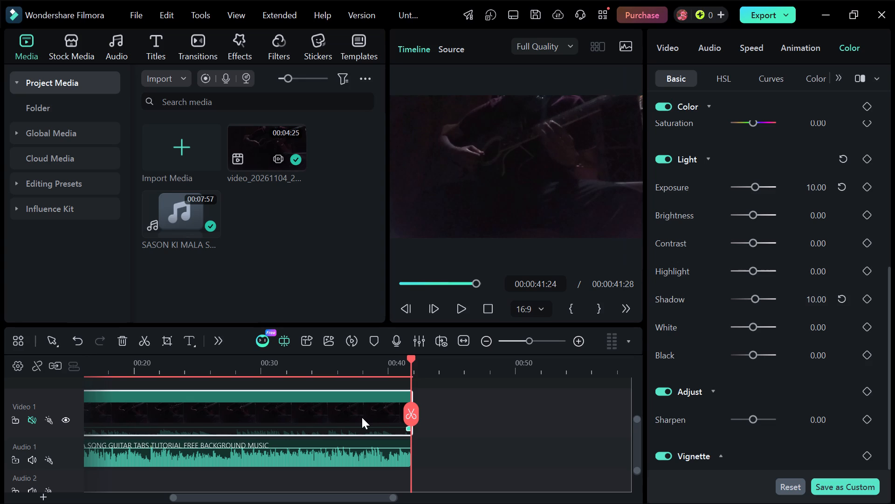
# Play the opening seconds of the timeline, step back to 00:00:00:11 and replay to check the picture against the music.
pyautogui.click(463, 308)
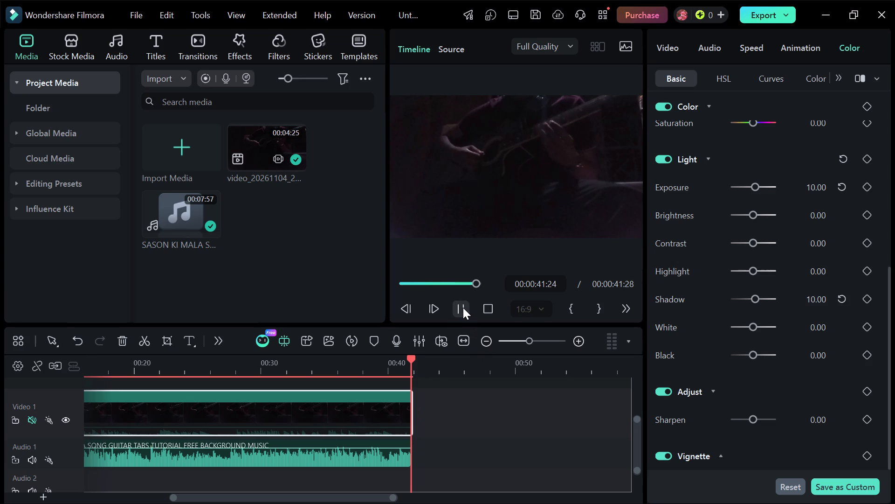
pyautogui.click(462, 307)
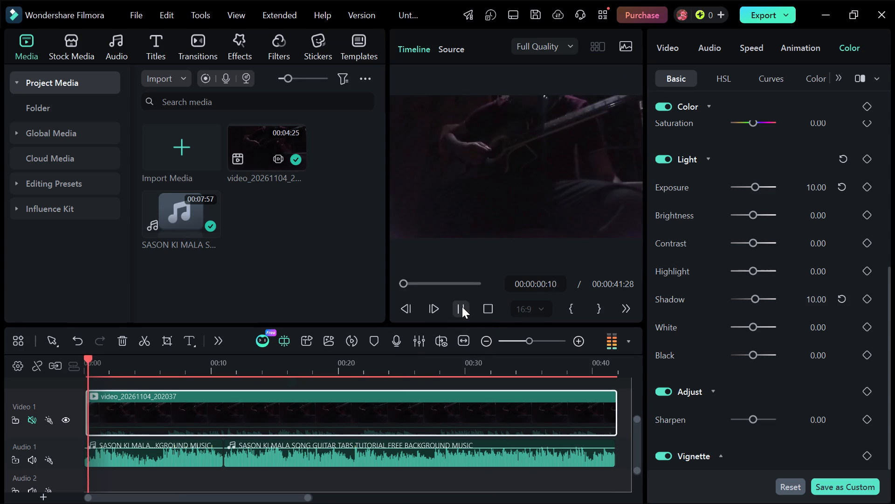
pyautogui.click(462, 307)
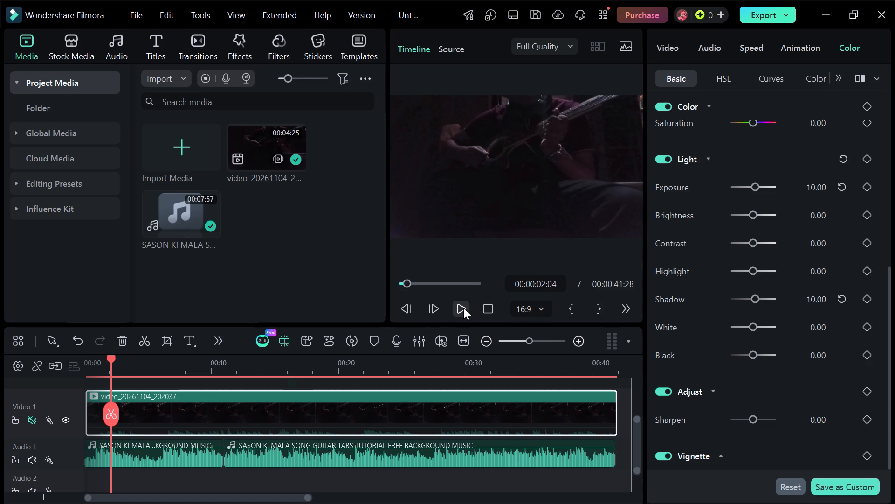
pyautogui.press('Left')
pyautogui.press('Left')
pyautogui.press('Left')
pyautogui.press('Left')
pyautogui.press('Left')
pyautogui.press('Left')
pyautogui.press('Left')
pyautogui.press('Left')
pyautogui.press('Left')
pyautogui.press('Left')
pyautogui.press('Left')
pyautogui.press('Left')
pyautogui.press('Left')
pyautogui.press('Left')
pyautogui.press('Left')
pyautogui.press('Left')
pyautogui.press('Left')
pyautogui.press('Left')
pyautogui.press('Left')
pyautogui.press('Left')
pyautogui.press('Left')
pyautogui.press('Left')
pyautogui.press('Left')
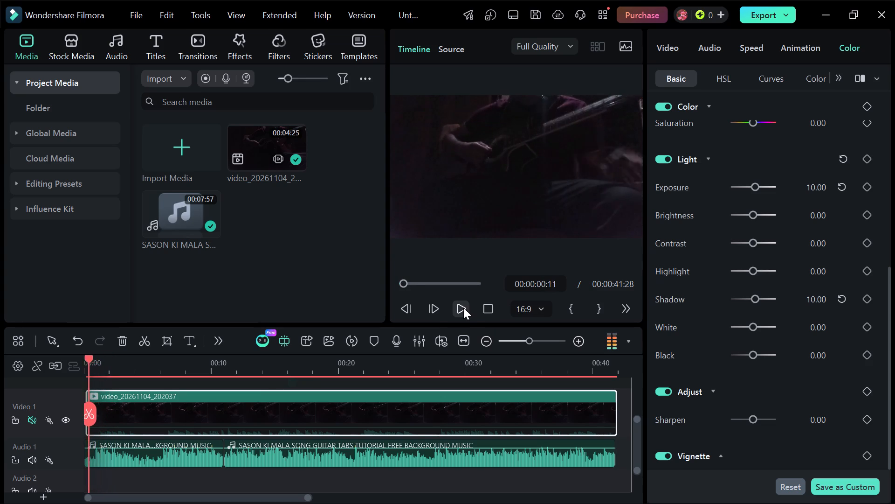
pyautogui.press('space')
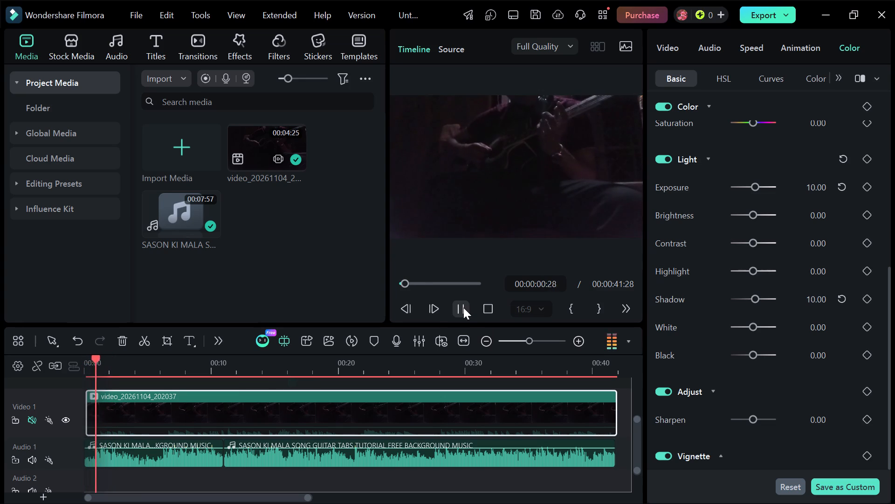
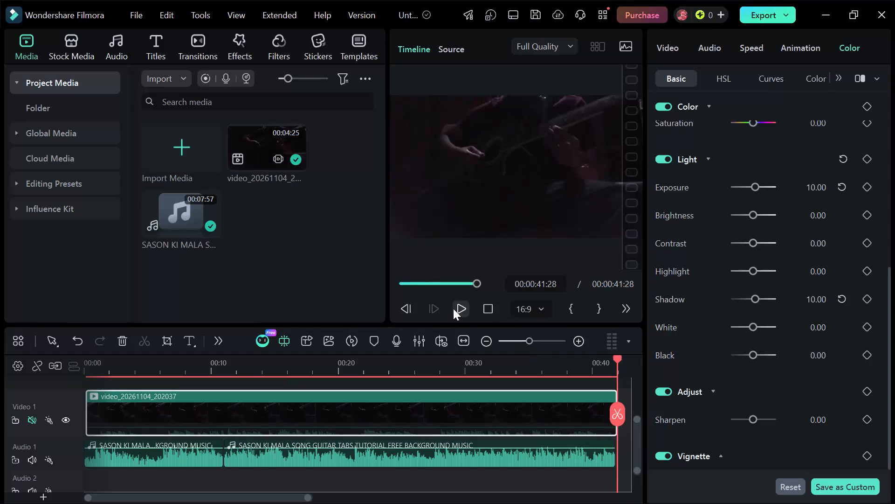
# Replay the opening part of the timeline several times from the start to check the guitar picture against the background music.
pyautogui.click(453, 308)
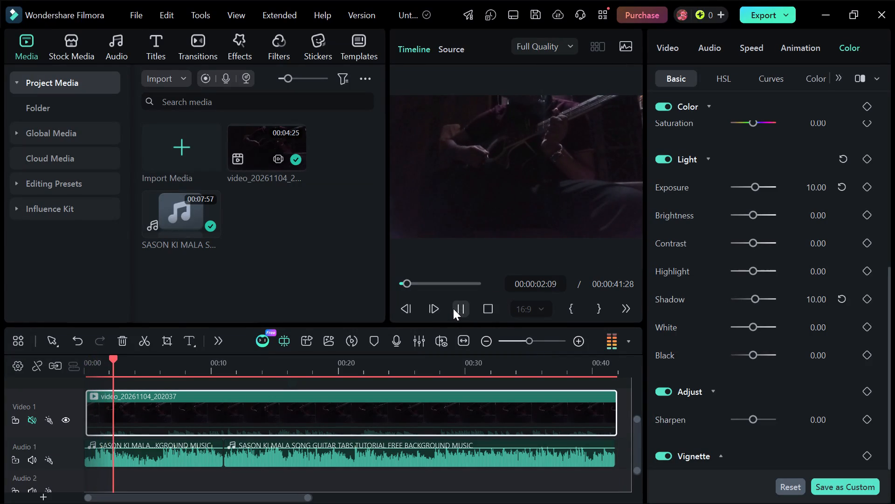
pyautogui.click(453, 309)
pyautogui.click(453, 309)
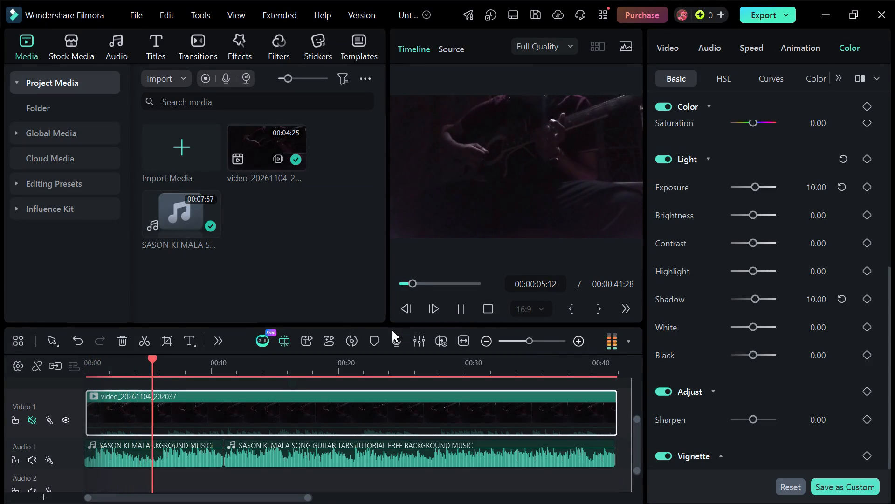
pyautogui.click(466, 309)
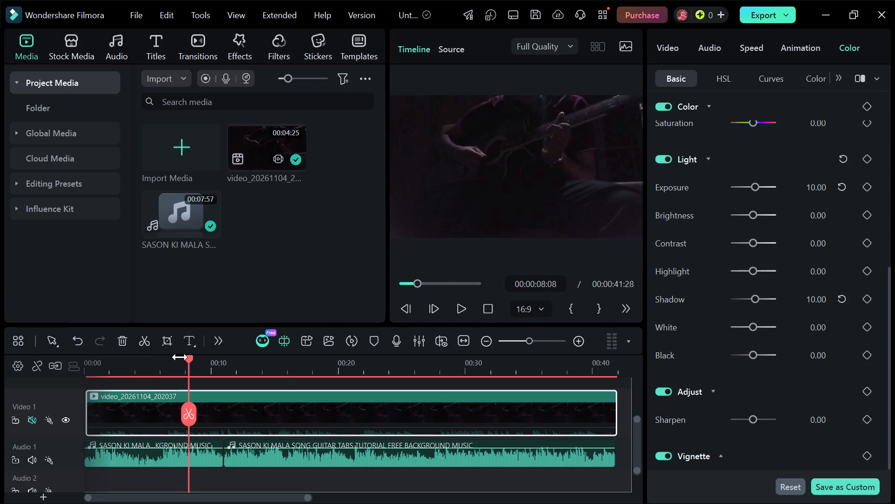
pyautogui.moveTo(190, 356); pyautogui.dragTo(41, 382)
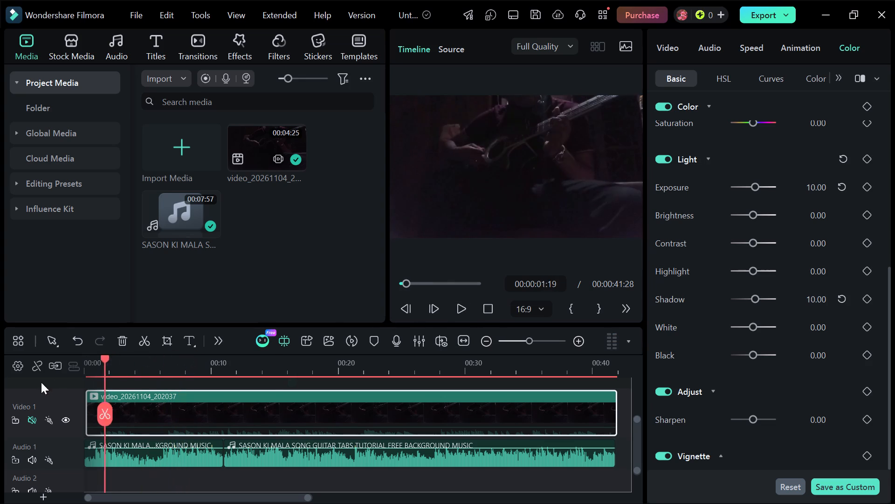
pyautogui.moveTo(41, 382); pyautogui.dragTo(16, 388)
pyautogui.click(462, 308)
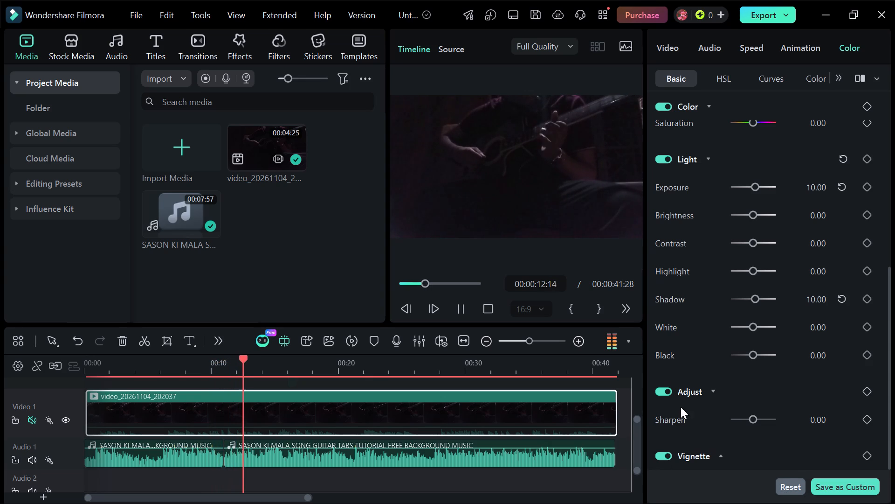
pyautogui.click(459, 310)
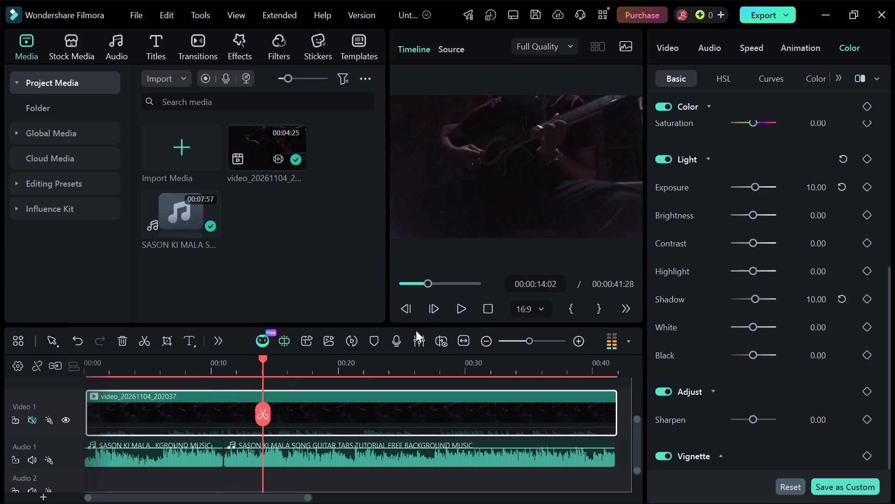
pyautogui.moveTo(260, 353); pyautogui.dragTo(14, 372)
pyautogui.moveTo(265, 357); pyautogui.dragTo(8, 393)
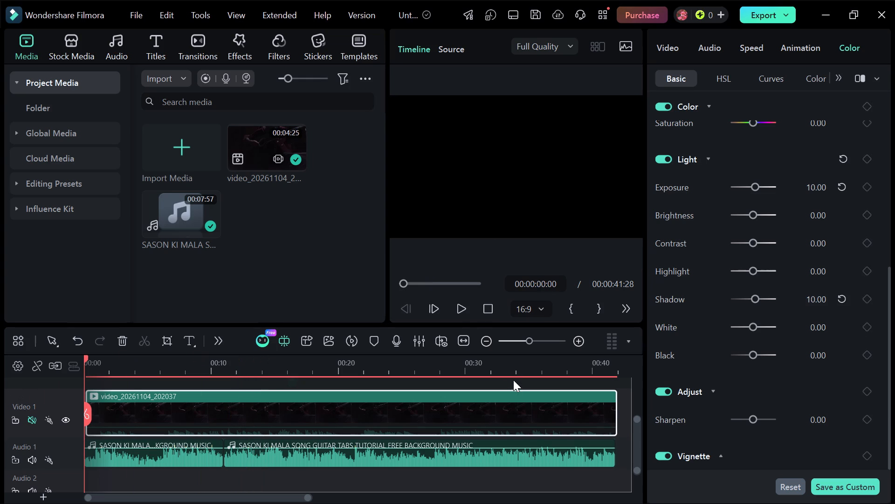
pyautogui.click(464, 315)
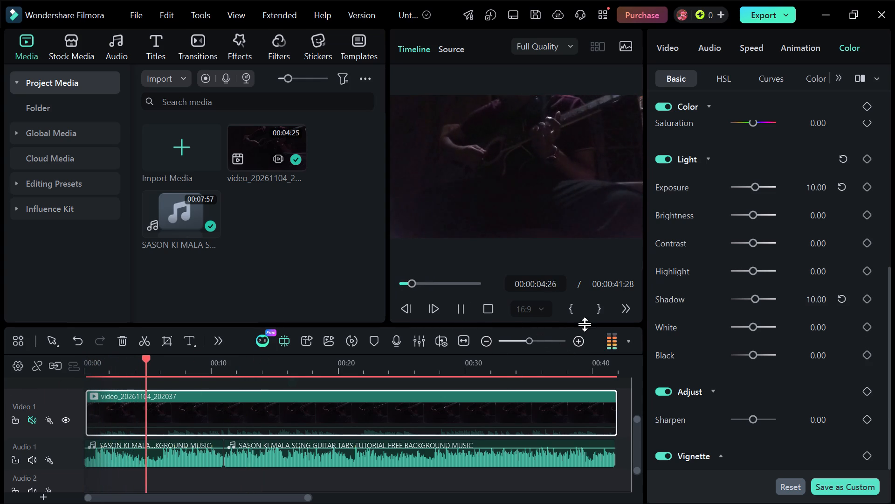
# View the preview in full screen and restart playback from the beginning of the timeline to check the picture and sync.
pyautogui.click(627, 306)
pyautogui.click(634, 335)
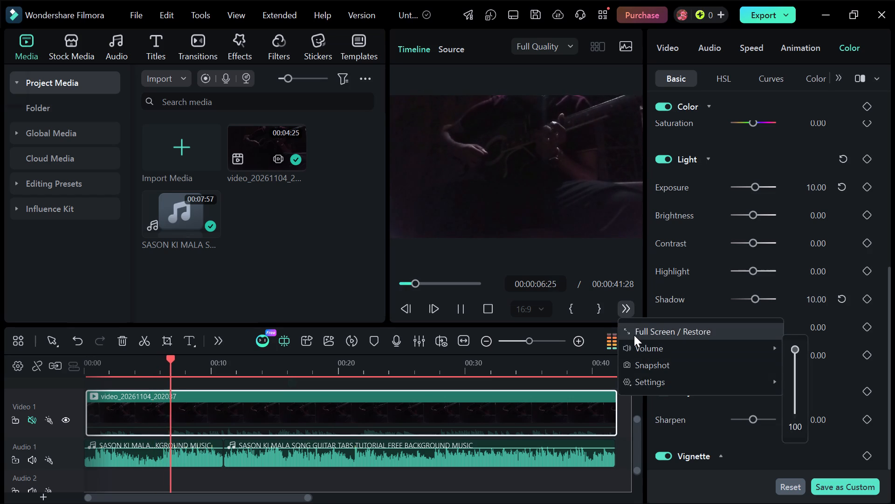
pyautogui.click(635, 334)
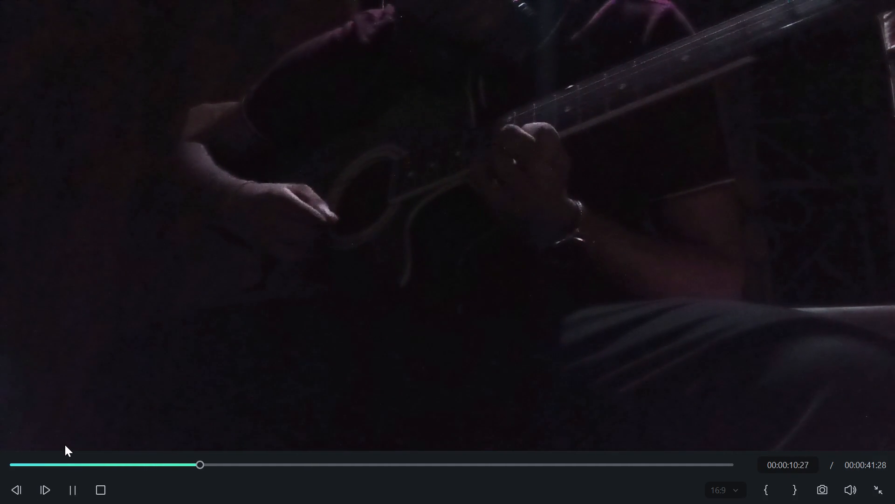
pyautogui.click(17, 461)
pyautogui.moveTo(17, 461); pyautogui.dragTo(0, 475)
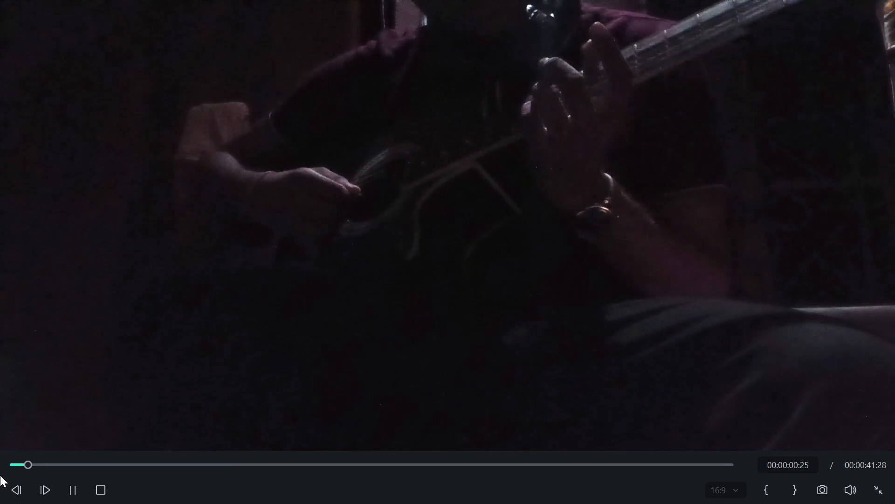
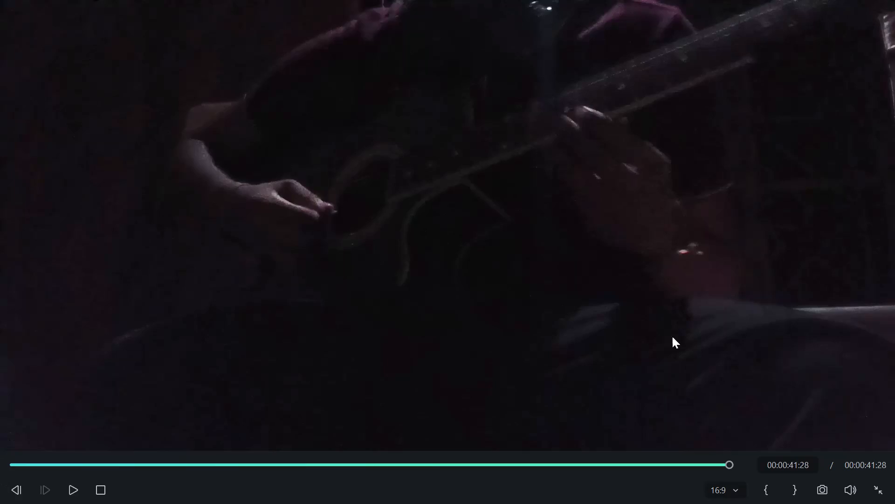
# Change the project's aspect ratio to 9:16 and leave the full-screen preview.
pyautogui.click(739, 498)
pyautogui.click(738, 498)
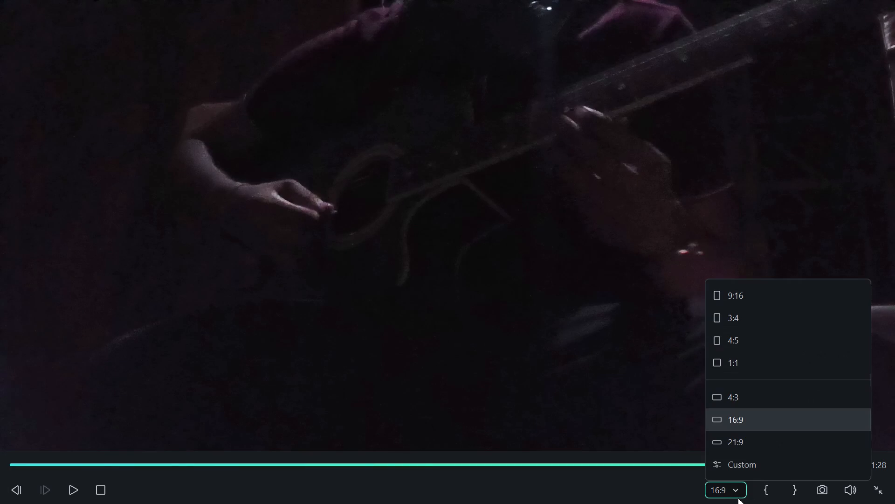
pyautogui.click(737, 295)
pyautogui.click(882, 497)
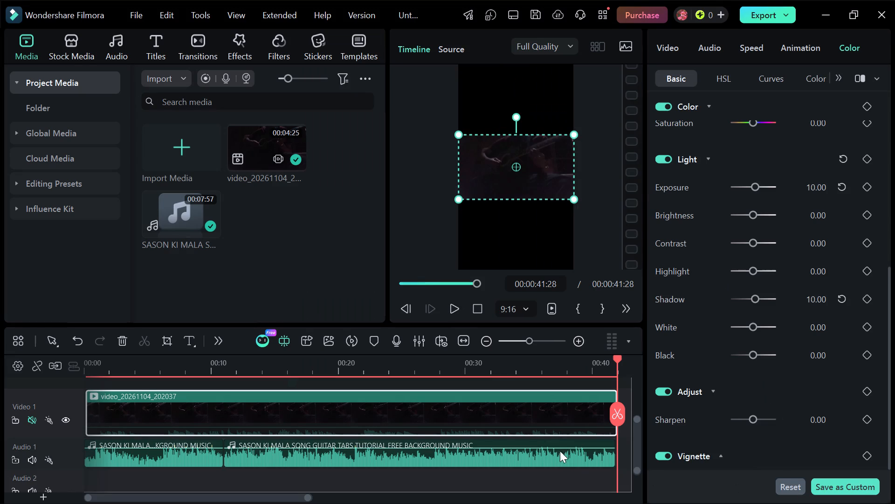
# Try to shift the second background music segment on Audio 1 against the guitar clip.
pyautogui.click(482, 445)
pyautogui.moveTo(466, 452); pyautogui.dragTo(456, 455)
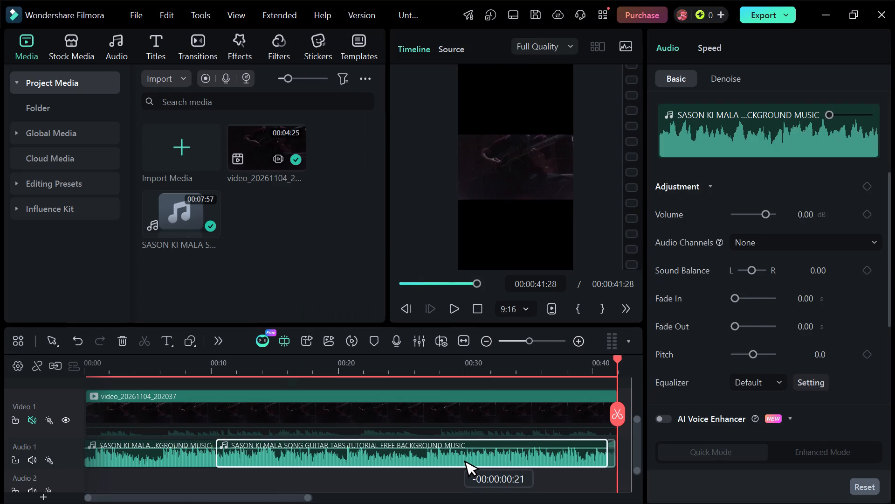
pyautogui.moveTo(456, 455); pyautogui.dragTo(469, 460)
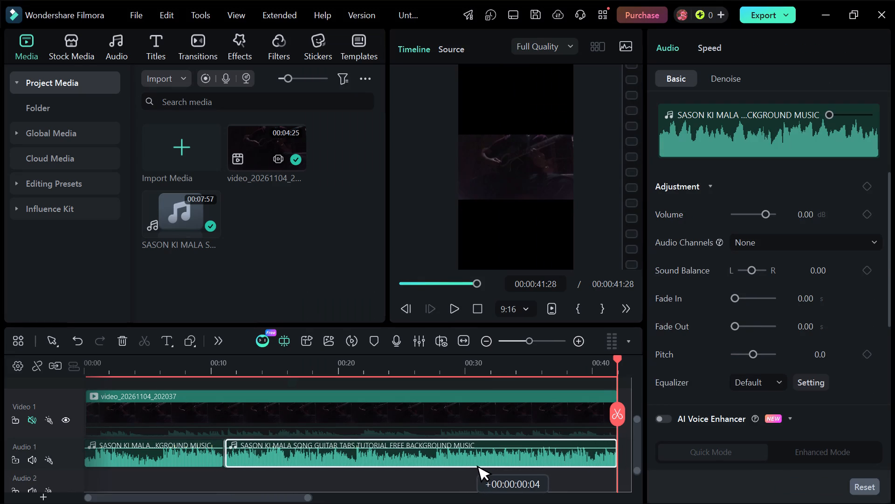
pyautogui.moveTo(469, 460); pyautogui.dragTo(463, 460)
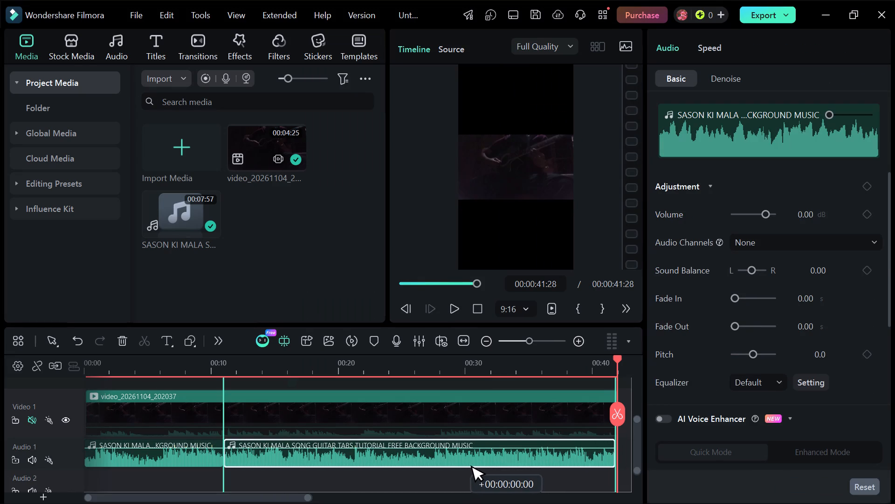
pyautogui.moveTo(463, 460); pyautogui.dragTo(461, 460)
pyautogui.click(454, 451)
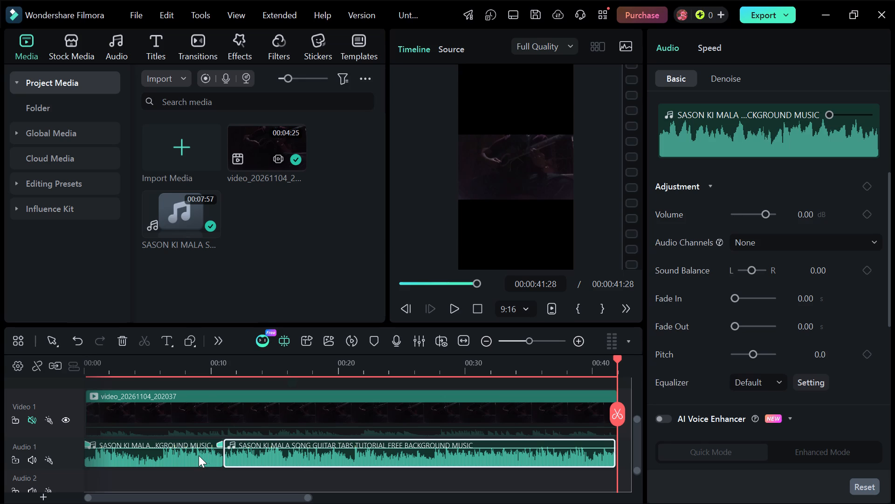
# Return the playhead to the timeline start and delete both background music segments from Audio 1.
pyautogui.click(200, 455)
pyautogui.click(201, 455)
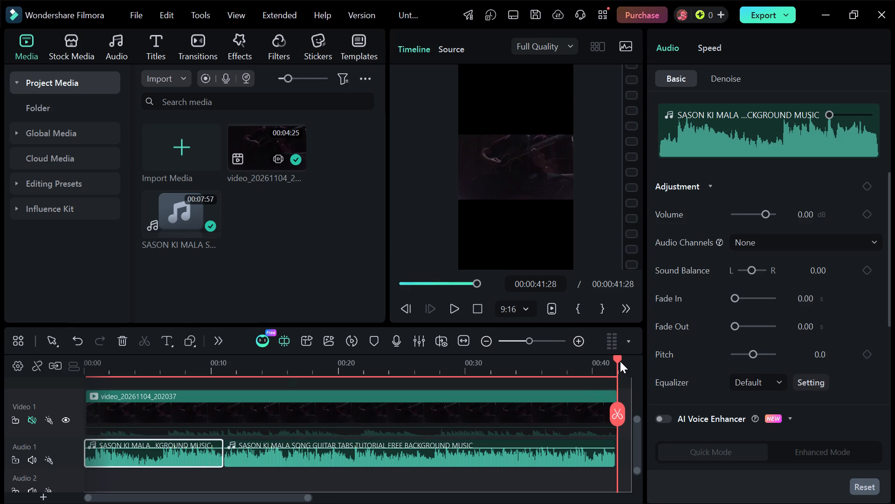
pyautogui.click(621, 355)
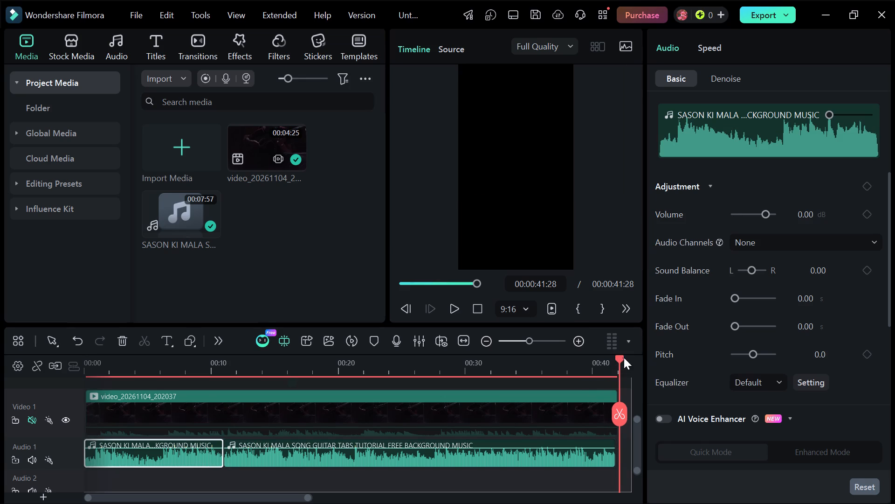
pyautogui.moveTo(619, 357); pyautogui.dragTo(0, 494)
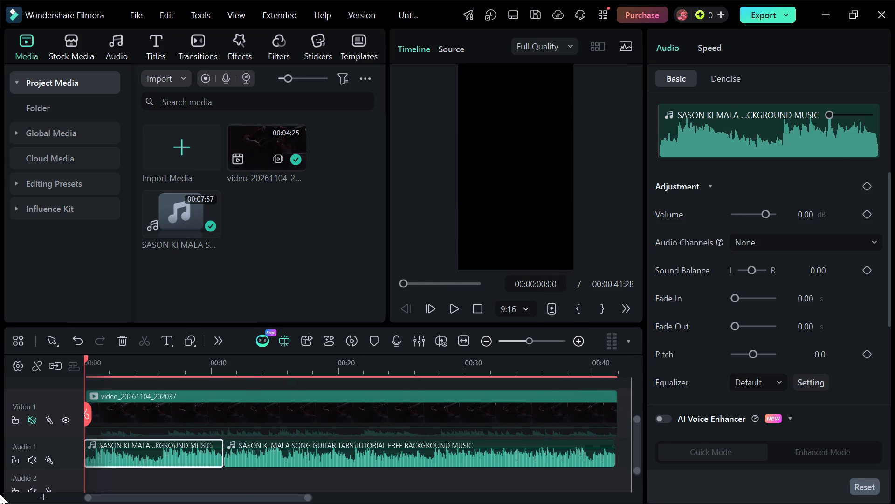
pyautogui.moveTo(0, 494); pyautogui.dragTo(85, 448)
pyautogui.click(121, 454)
pyautogui.rightClick(123, 454)
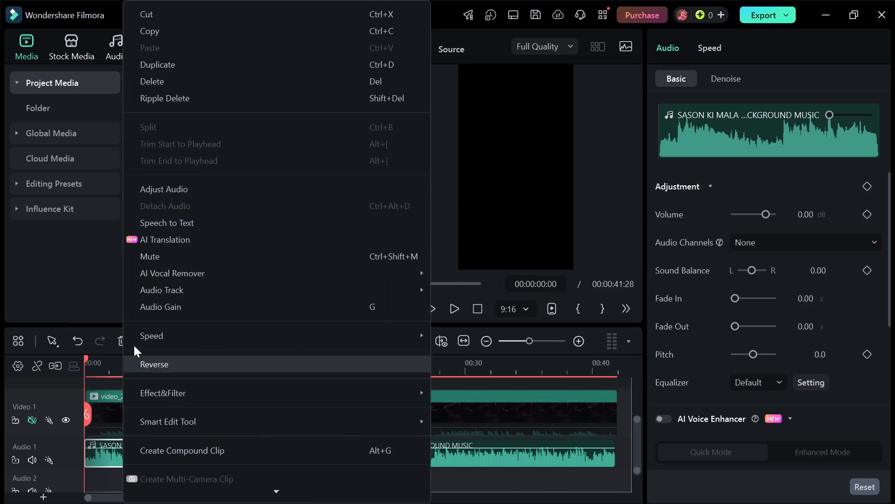
pyautogui.click(238, 80)
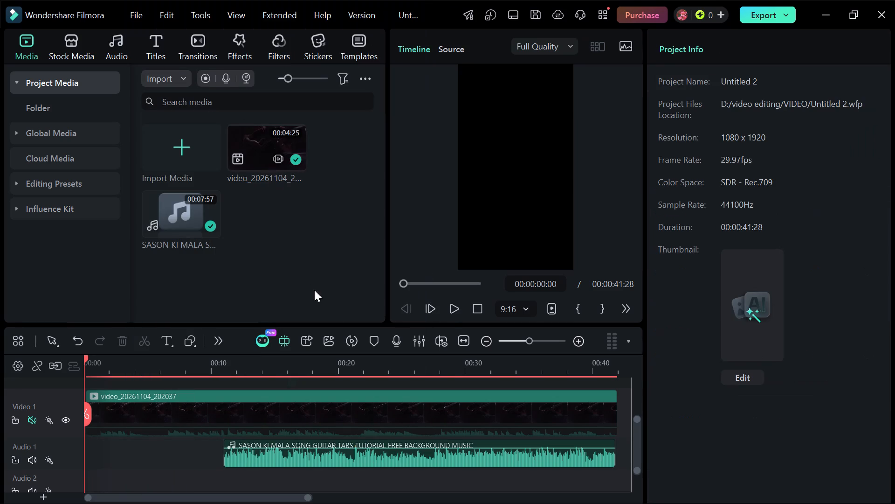
pyautogui.click(274, 448)
pyautogui.rightClick(276, 451)
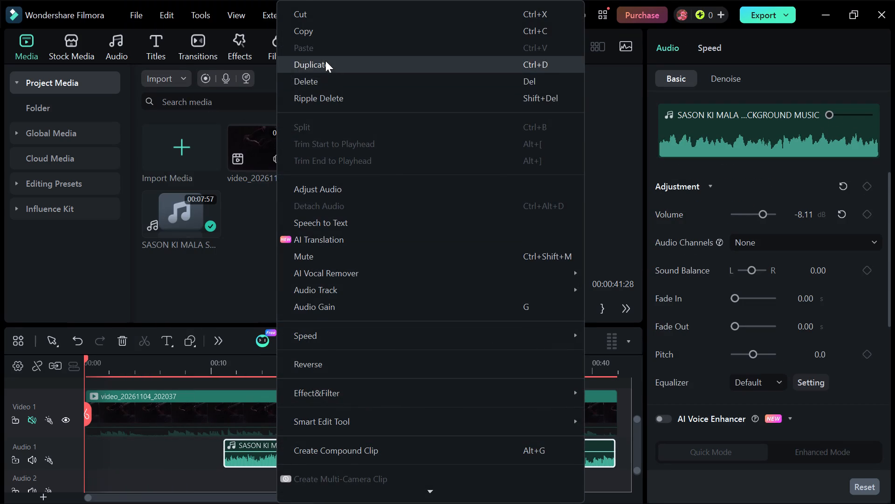
pyautogui.click(317, 85)
# Place the full SASON KI MALA background music from the project media at the start of Audio 1.
pyautogui.moveTo(181, 209); pyautogui.dragTo(189, 212)
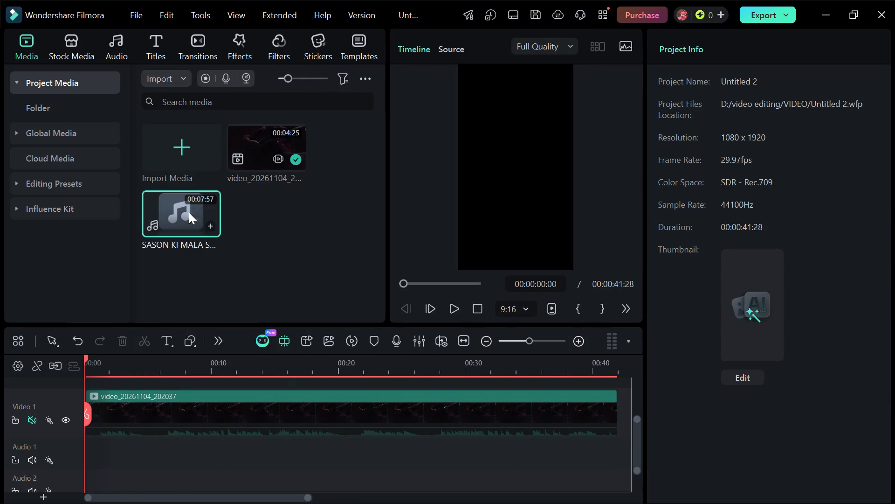
pyautogui.moveTo(189, 212); pyautogui.dragTo(84, 462)
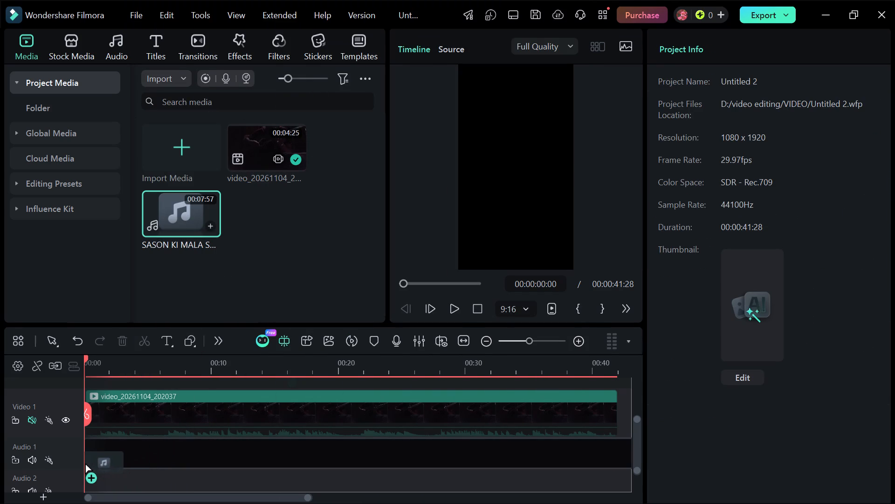
pyautogui.moveTo(84, 462); pyautogui.dragTo(81, 452)
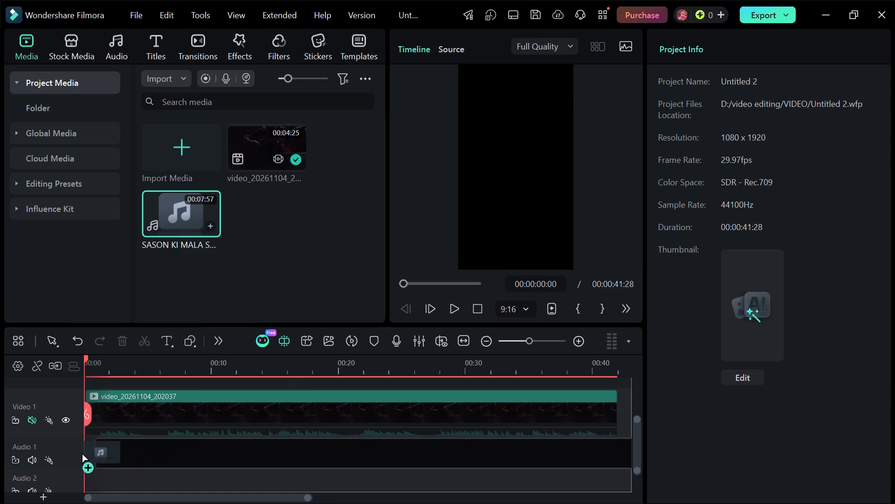
pyautogui.moveTo(81, 452); pyautogui.dragTo(80, 452)
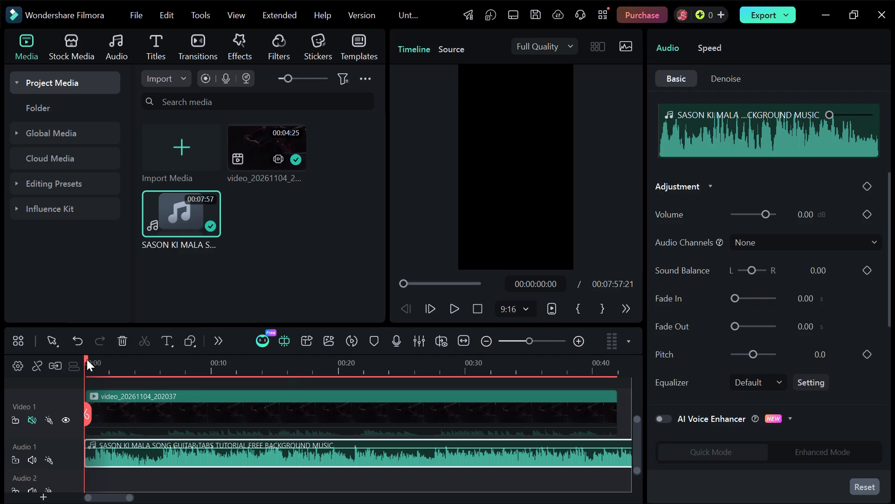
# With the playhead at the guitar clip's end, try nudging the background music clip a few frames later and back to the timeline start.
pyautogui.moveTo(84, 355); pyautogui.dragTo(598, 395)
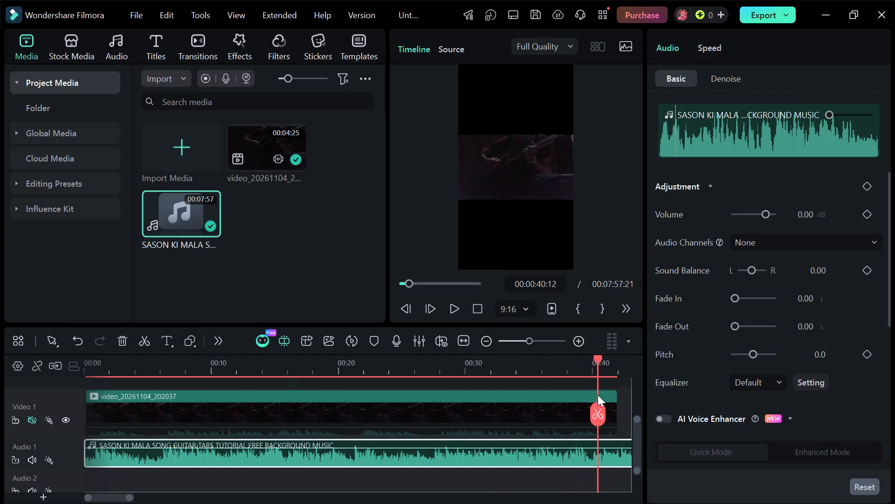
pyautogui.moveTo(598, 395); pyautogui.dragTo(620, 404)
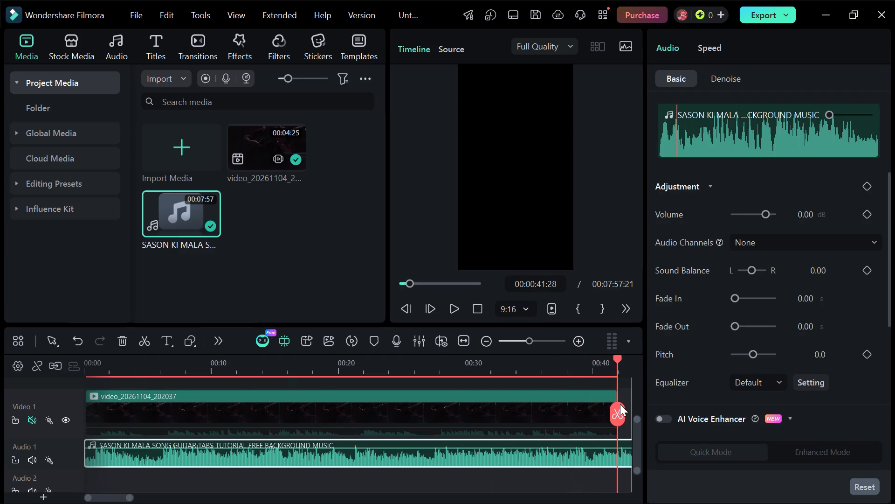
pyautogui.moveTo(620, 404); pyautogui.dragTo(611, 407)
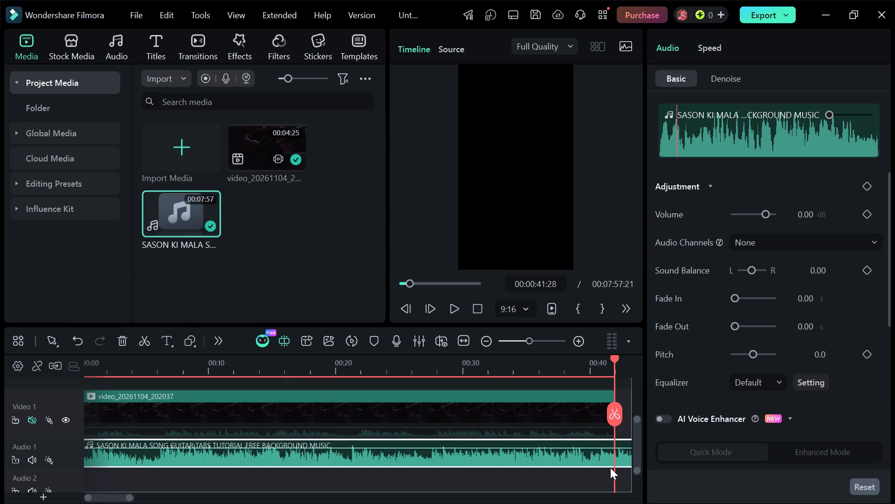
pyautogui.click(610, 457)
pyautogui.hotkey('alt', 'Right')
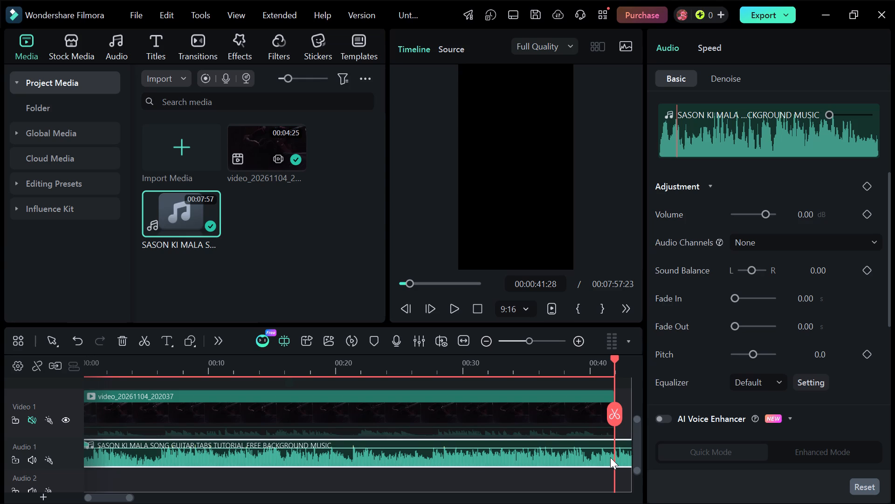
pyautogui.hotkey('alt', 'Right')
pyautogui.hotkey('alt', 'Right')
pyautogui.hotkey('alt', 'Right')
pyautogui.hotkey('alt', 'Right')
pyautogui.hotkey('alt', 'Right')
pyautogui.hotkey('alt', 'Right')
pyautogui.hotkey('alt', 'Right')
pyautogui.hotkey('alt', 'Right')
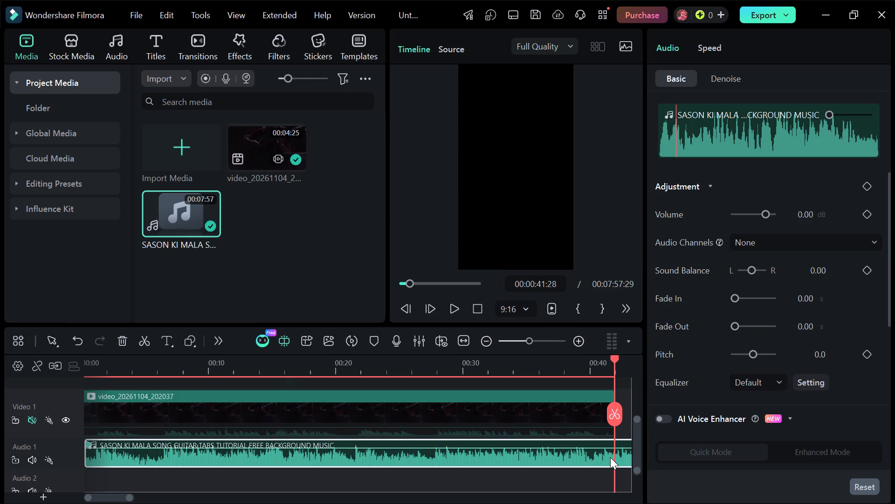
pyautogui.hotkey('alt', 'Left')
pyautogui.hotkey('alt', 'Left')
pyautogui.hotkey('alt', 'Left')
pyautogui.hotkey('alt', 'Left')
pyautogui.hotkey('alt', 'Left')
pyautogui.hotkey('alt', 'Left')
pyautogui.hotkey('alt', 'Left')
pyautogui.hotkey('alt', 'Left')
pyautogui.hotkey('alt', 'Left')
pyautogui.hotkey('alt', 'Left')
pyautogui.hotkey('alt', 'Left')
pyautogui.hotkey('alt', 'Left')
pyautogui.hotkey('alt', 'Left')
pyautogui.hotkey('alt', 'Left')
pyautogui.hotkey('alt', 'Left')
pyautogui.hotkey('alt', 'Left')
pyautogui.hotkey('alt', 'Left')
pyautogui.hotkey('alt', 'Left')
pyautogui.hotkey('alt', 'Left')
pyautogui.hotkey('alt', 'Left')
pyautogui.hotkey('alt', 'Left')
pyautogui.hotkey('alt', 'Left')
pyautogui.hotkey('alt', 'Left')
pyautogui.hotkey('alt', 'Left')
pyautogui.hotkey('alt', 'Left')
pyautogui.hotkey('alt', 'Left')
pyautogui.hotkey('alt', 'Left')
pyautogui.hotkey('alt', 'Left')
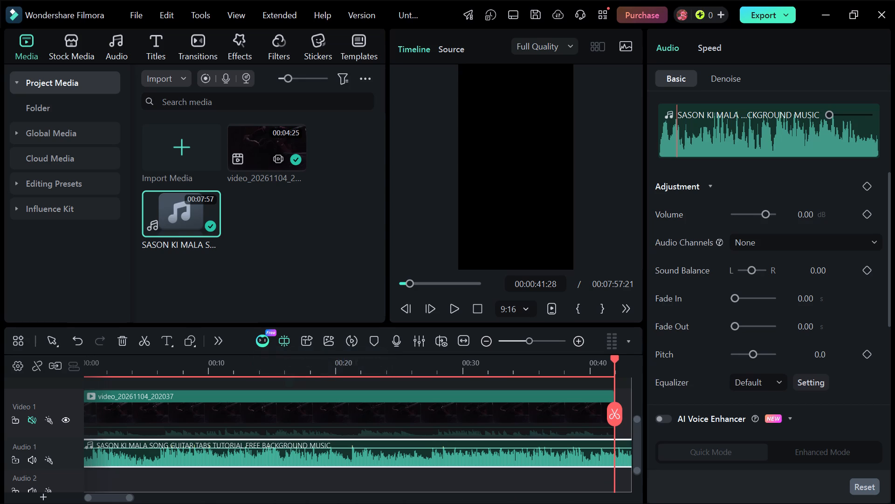
# Inspect the first frames of the guitar clip and music, and play the music briefly past the guitar clip's end.
pyautogui.moveTo(131, 496); pyautogui.dragTo(95, 503)
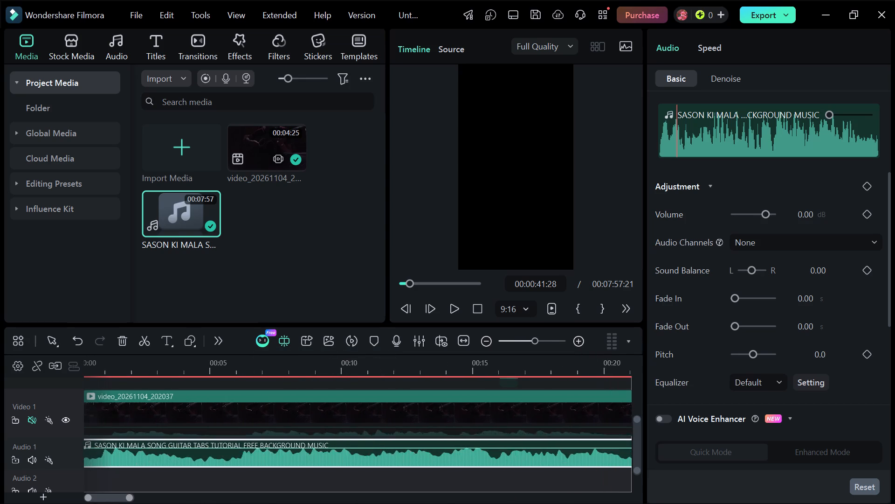
pyautogui.moveTo(95, 503); pyautogui.dragTo(29, 503)
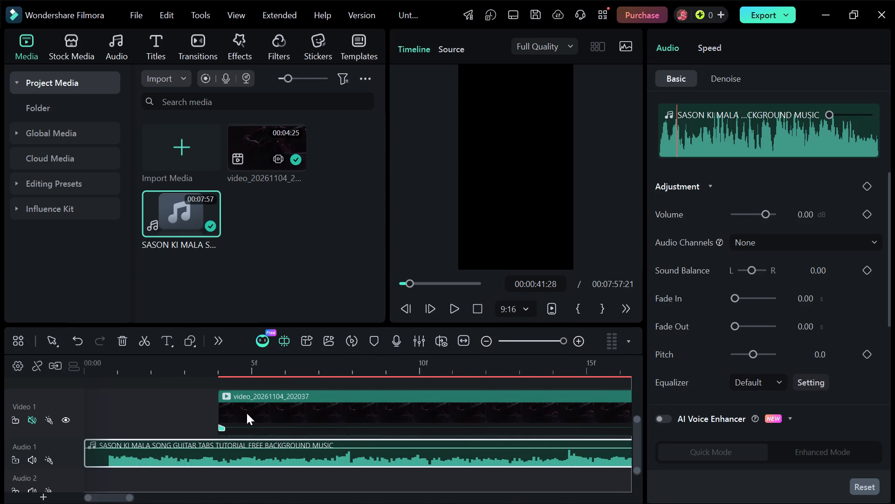
pyautogui.click(252, 413)
pyautogui.click(252, 413)
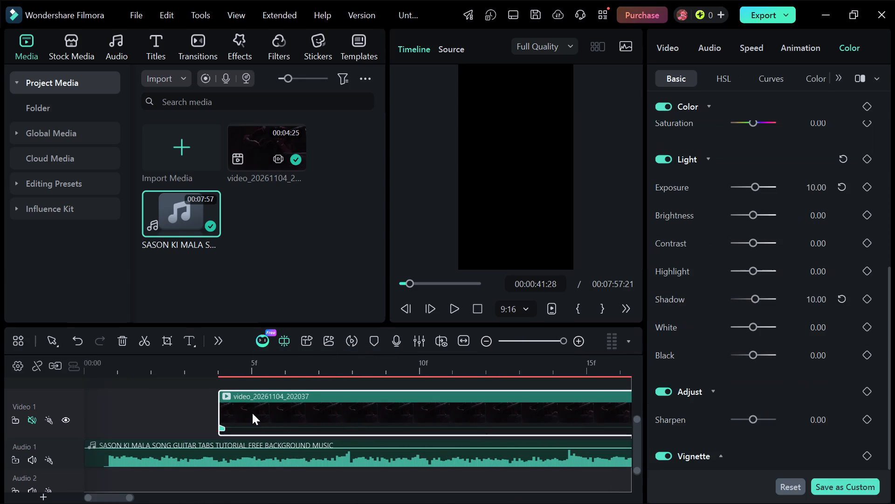
pyautogui.click(452, 302)
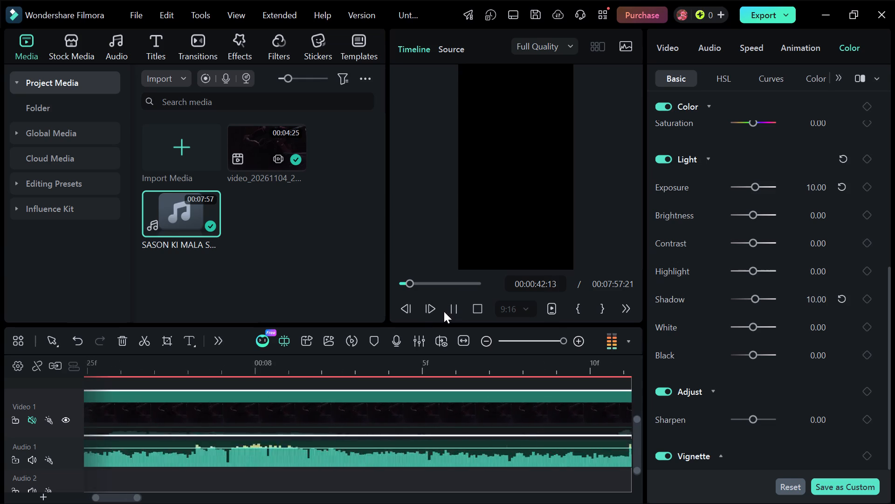
pyautogui.click(451, 312)
pyautogui.click(451, 312)
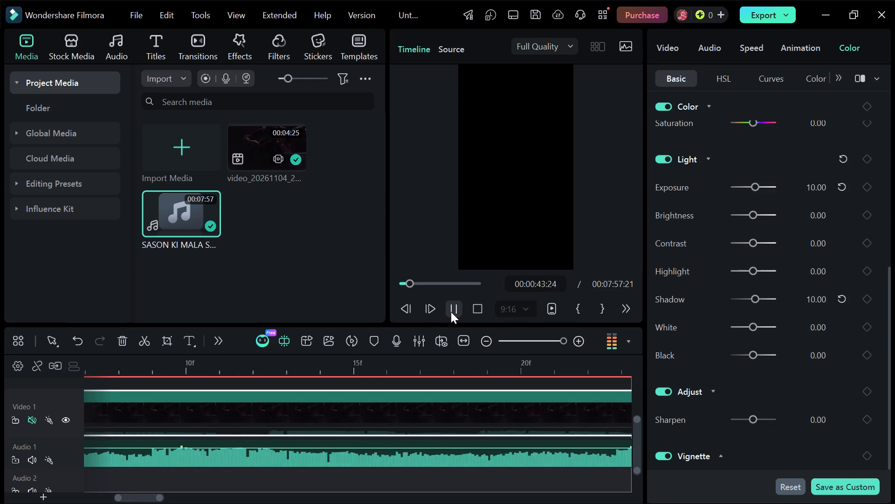
pyautogui.click(451, 312)
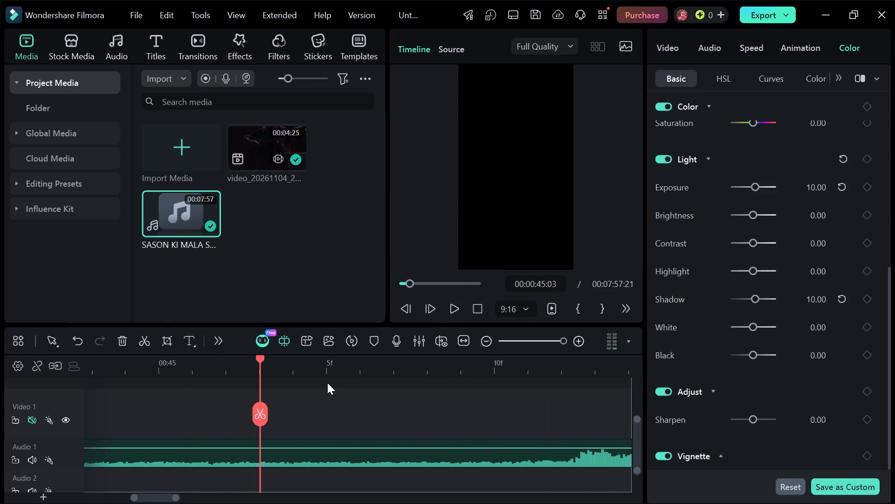
# Split the background music on Audio 1 at 00:00:42:00, just past the end of the guitar clip.
pyautogui.moveTo(257, 358); pyautogui.dragTo(27, 414)
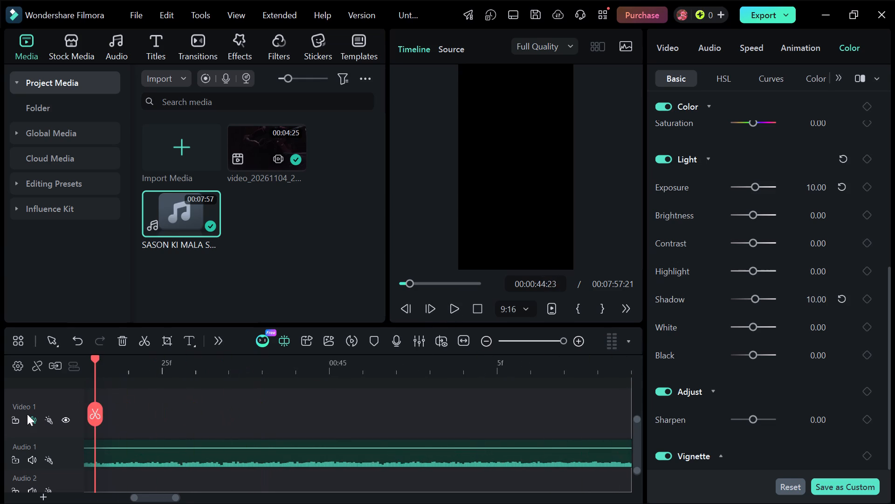
pyautogui.moveTo(27, 414); pyautogui.dragTo(119, 405)
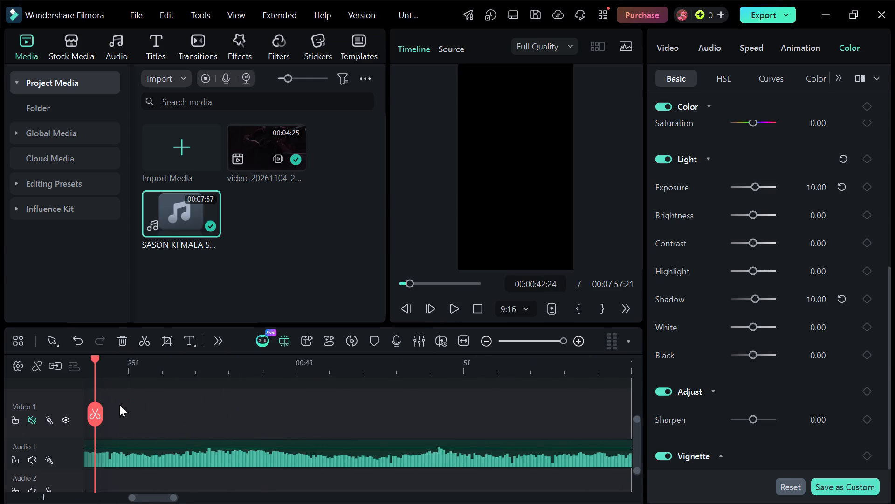
pyautogui.moveTo(119, 405); pyautogui.dragTo(325, 422)
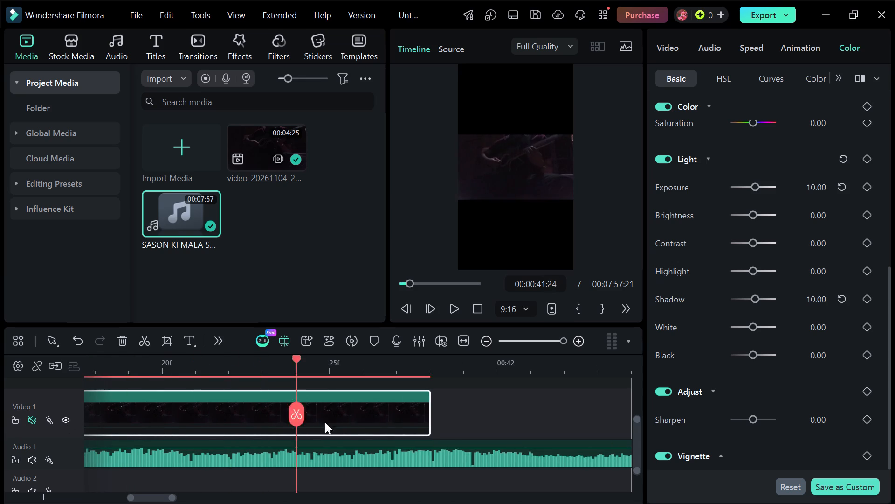
pyautogui.moveTo(325, 422); pyautogui.dragTo(481, 434)
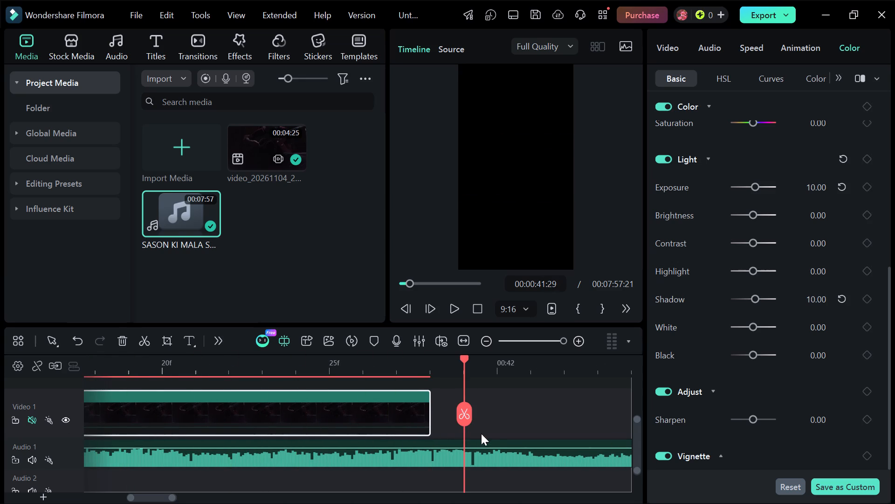
pyautogui.moveTo(481, 434); pyautogui.dragTo(491, 434)
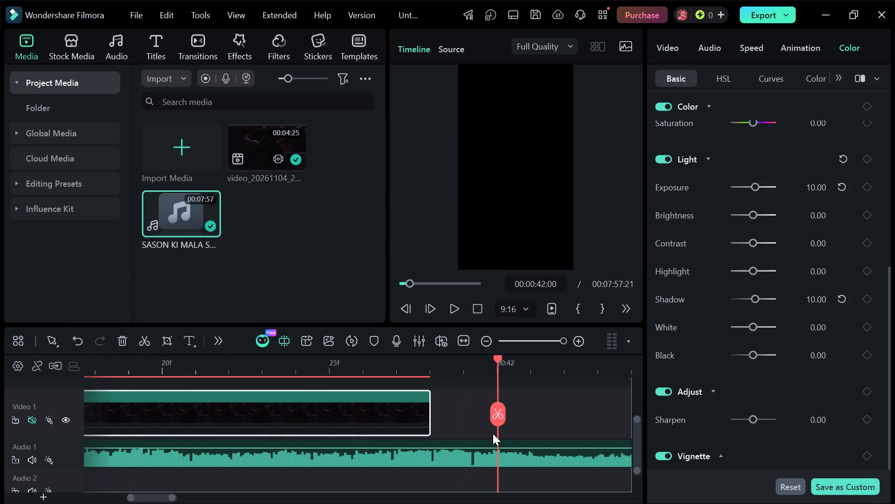
pyautogui.press('c')
pyautogui.click(492, 445)
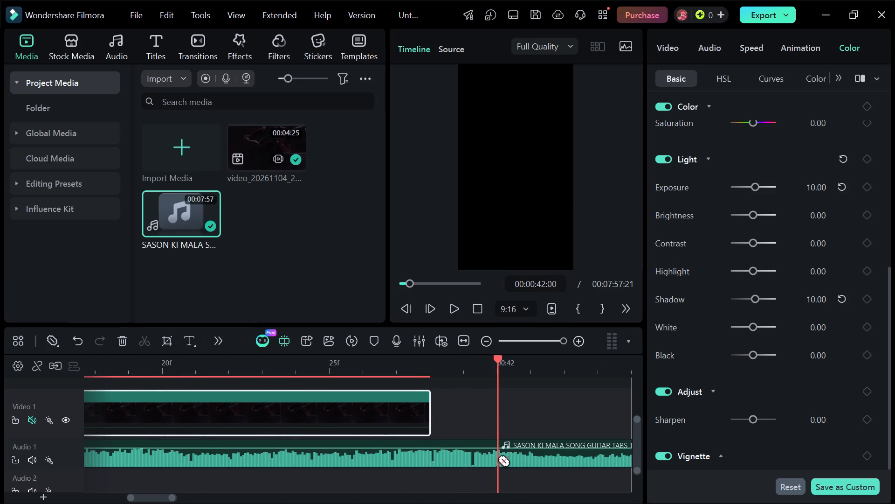
# Delete the leftover background music on Audio 1 after the split at 00:00:42:00.
pyautogui.press('v')
pyautogui.rightClick(522, 447)
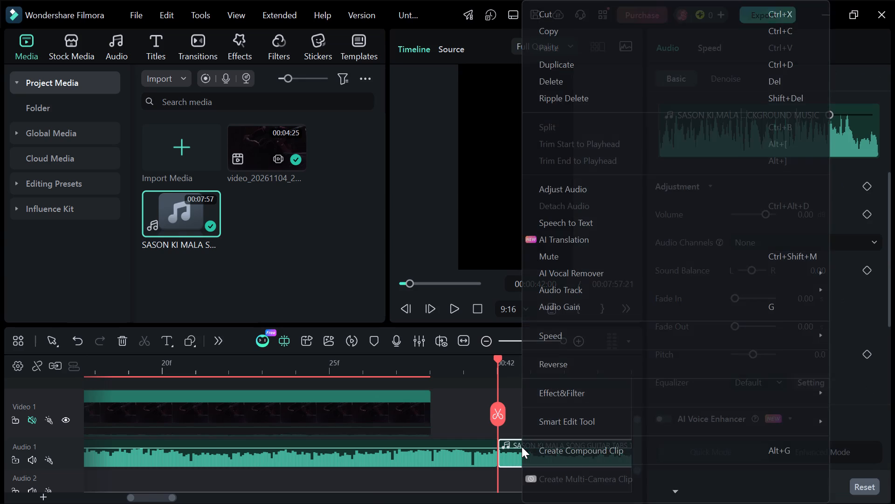
pyautogui.click(608, 76)
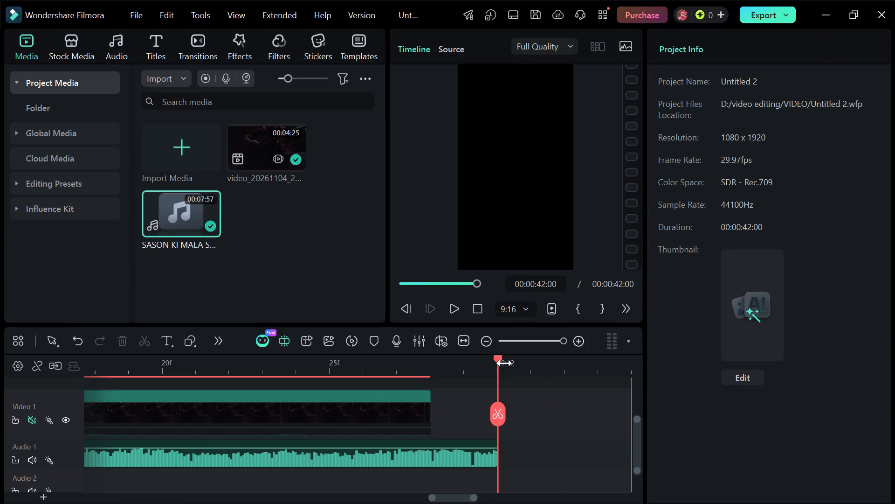
# Return to the start of the timeline and play the first few seconds of the guitar clip with its music.
pyautogui.moveTo(495, 354); pyautogui.dragTo(427, 371)
pyautogui.moveTo(496, 355); pyautogui.dragTo(34, 503)
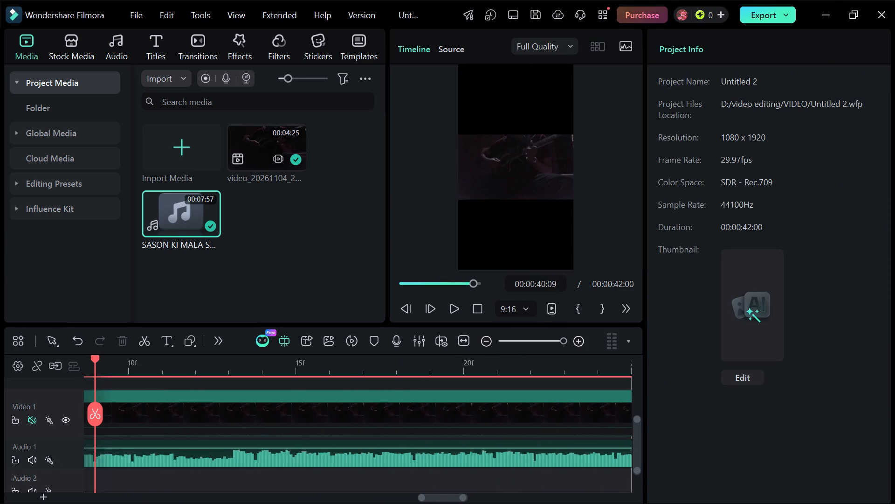
pyautogui.moveTo(34, 503); pyautogui.dragTo(0, 497)
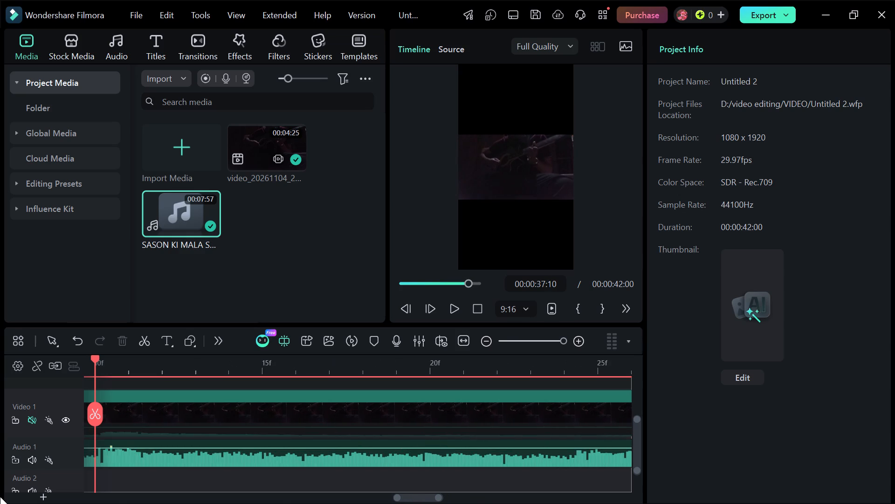
pyautogui.moveTo(0, 497); pyautogui.dragTo(20, 471)
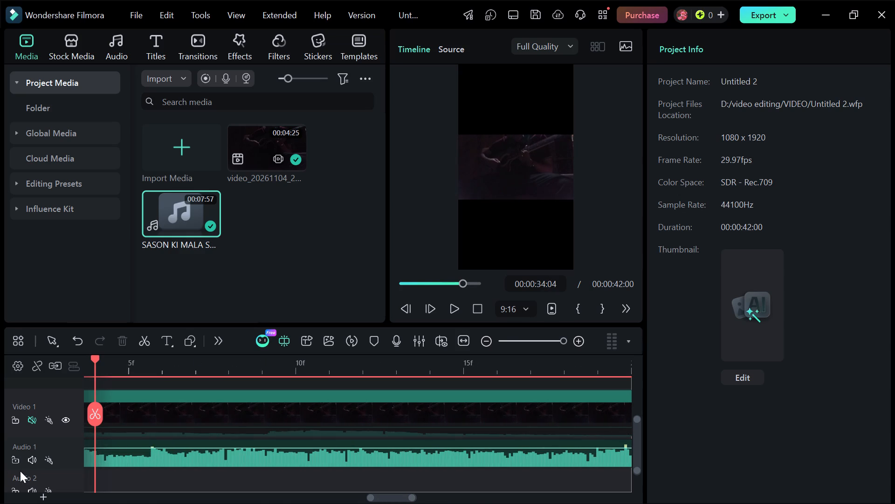
pyautogui.moveTo(20, 471); pyautogui.dragTo(26, 444)
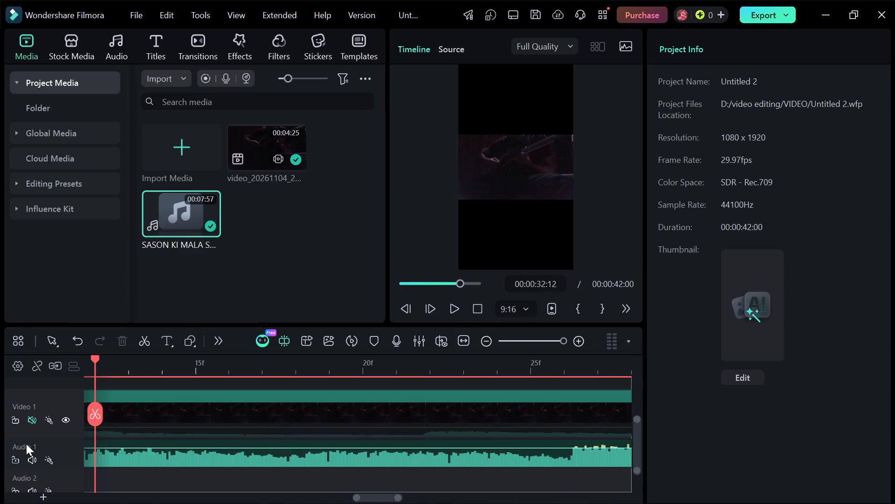
pyautogui.moveTo(26, 444); pyautogui.dragTo(76, 451)
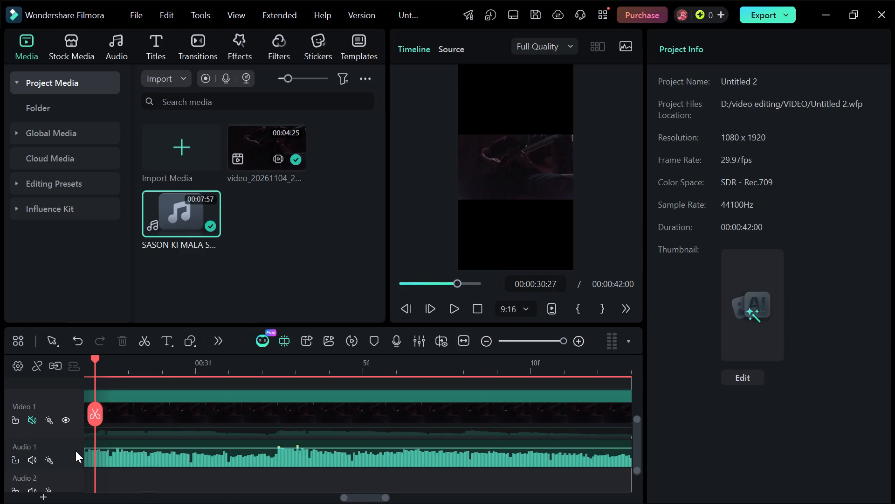
pyautogui.moveTo(76, 451); pyautogui.dragTo(38, 414)
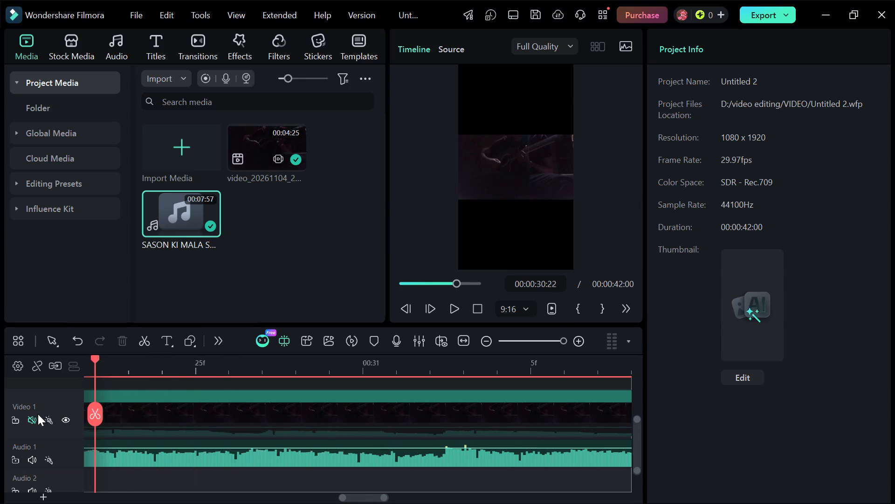
pyautogui.moveTo(38, 414); pyautogui.dragTo(59, 420)
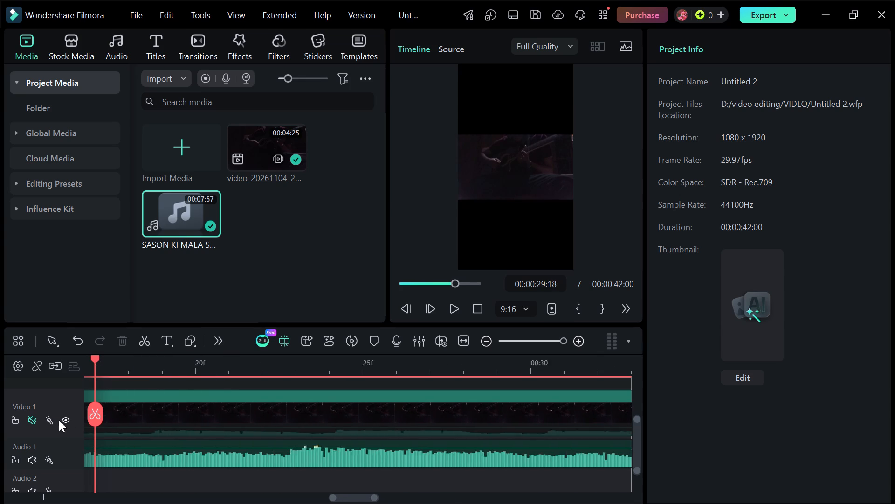
pyautogui.moveTo(59, 420); pyautogui.dragTo(23, 445)
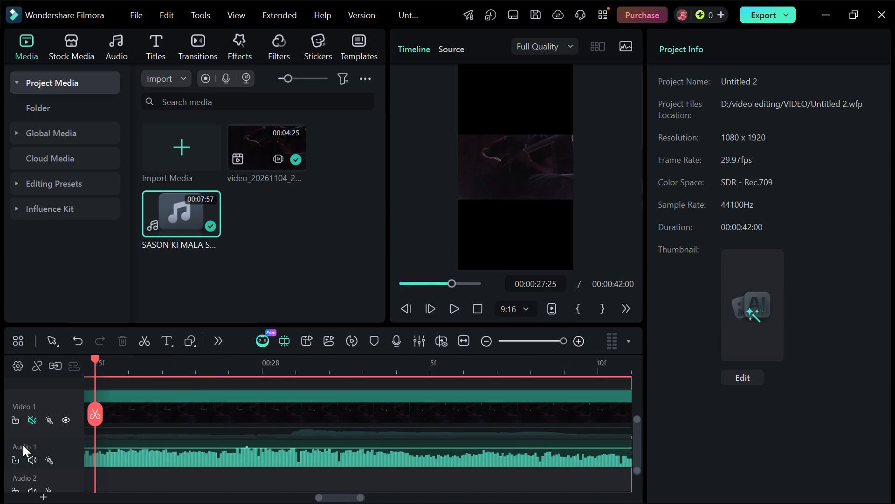
pyautogui.moveTo(23, 445); pyautogui.dragTo(62, 473)
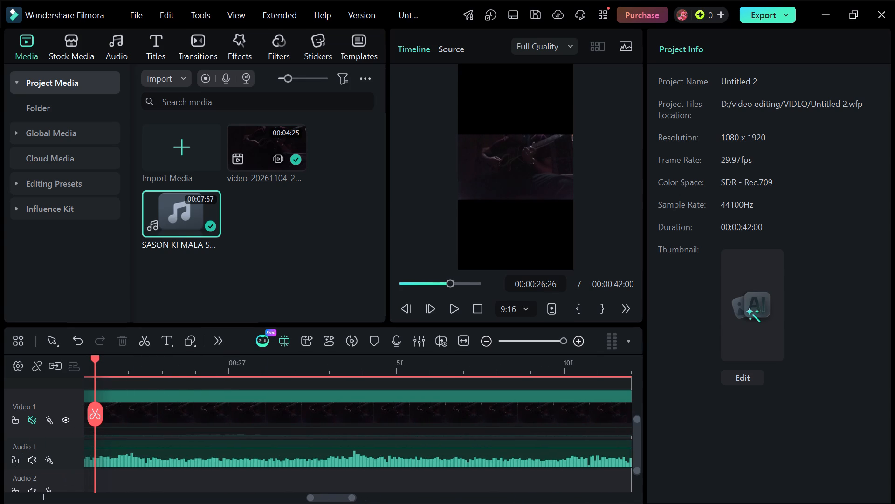
pyautogui.moveTo(341, 497); pyautogui.dragTo(0, 503)
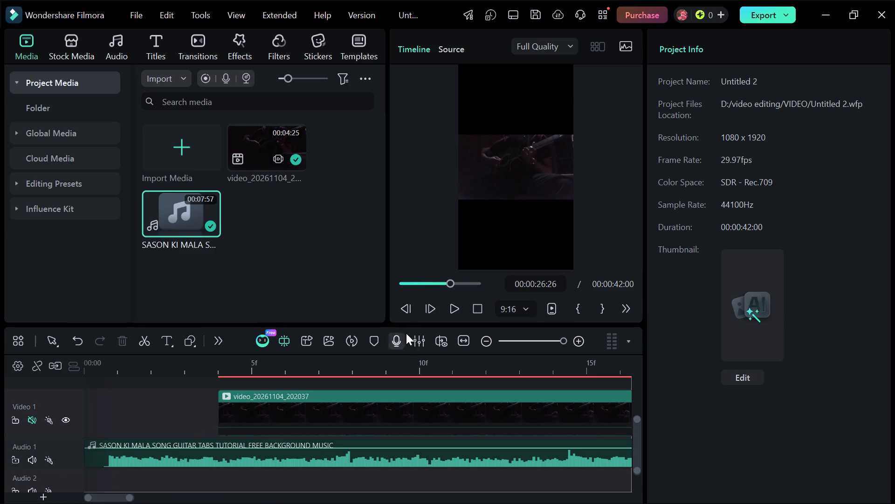
pyautogui.moveTo(448, 281); pyautogui.dragTo(308, 324)
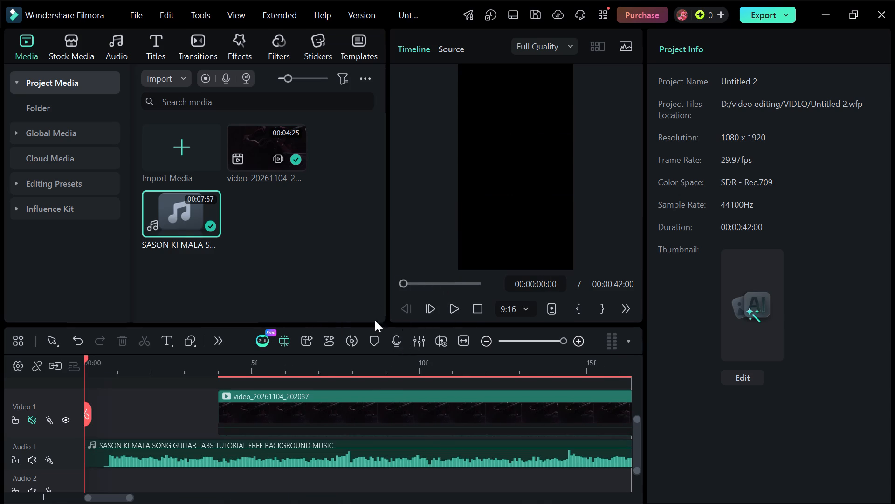
pyautogui.click(454, 309)
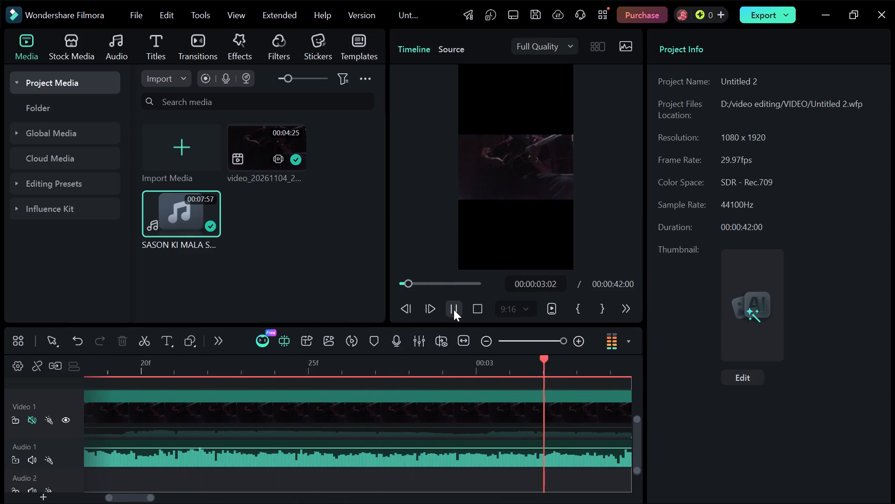
pyautogui.click(459, 310)
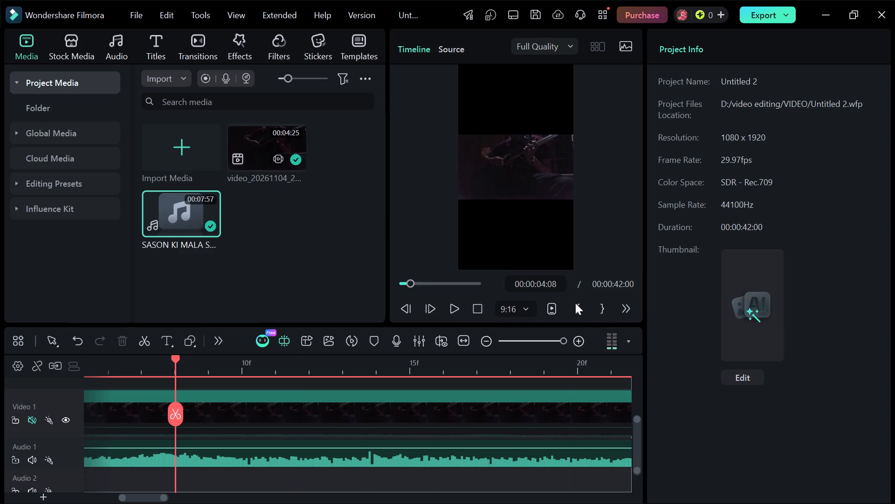
# Watch the whole edit in full-screen preview from 00:00:00:00 to the end, and return to the editing view.
pyautogui.click(622, 311)
pyautogui.click(639, 328)
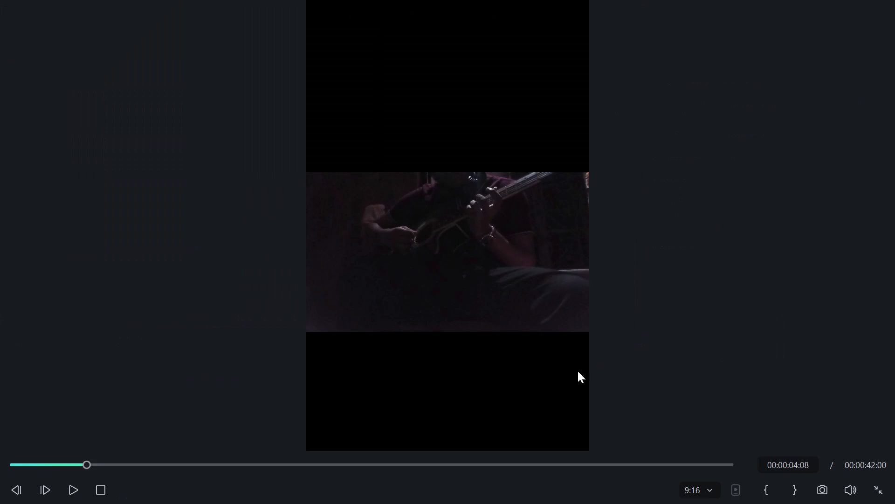
pyautogui.moveTo(89, 462); pyautogui.dragTo(18, 485)
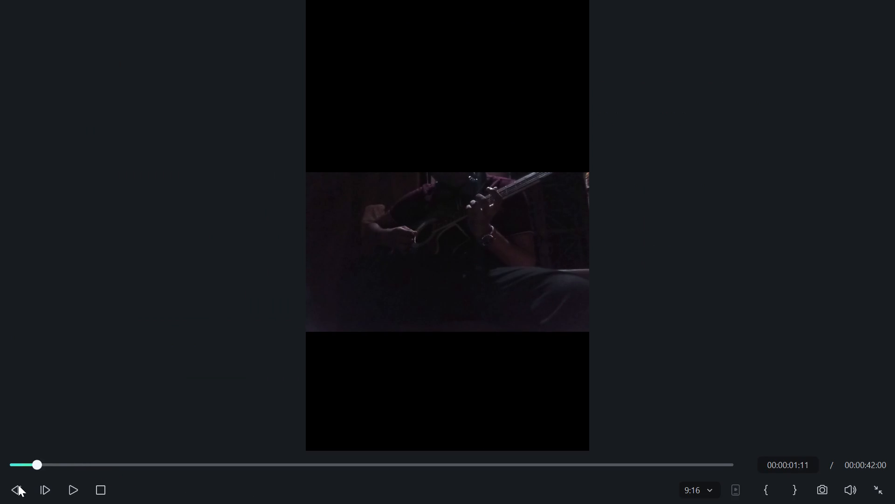
pyautogui.moveTo(18, 485); pyautogui.dragTo(0, 498)
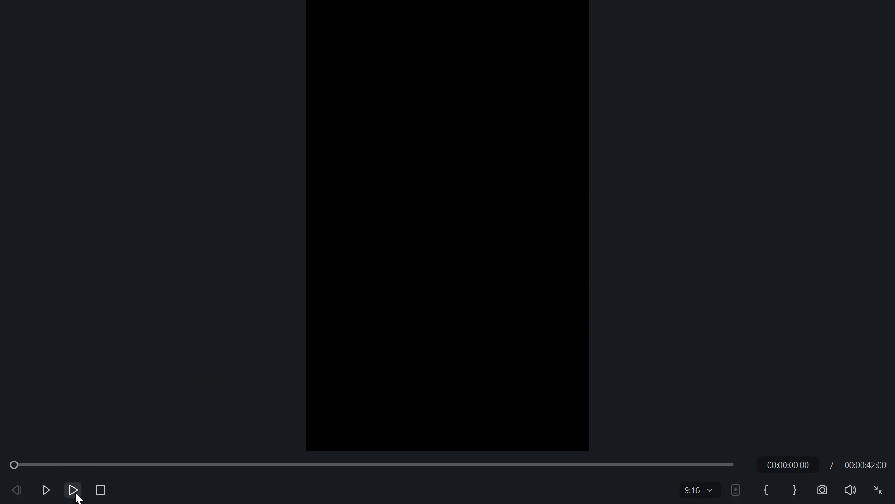
pyautogui.click(75, 492)
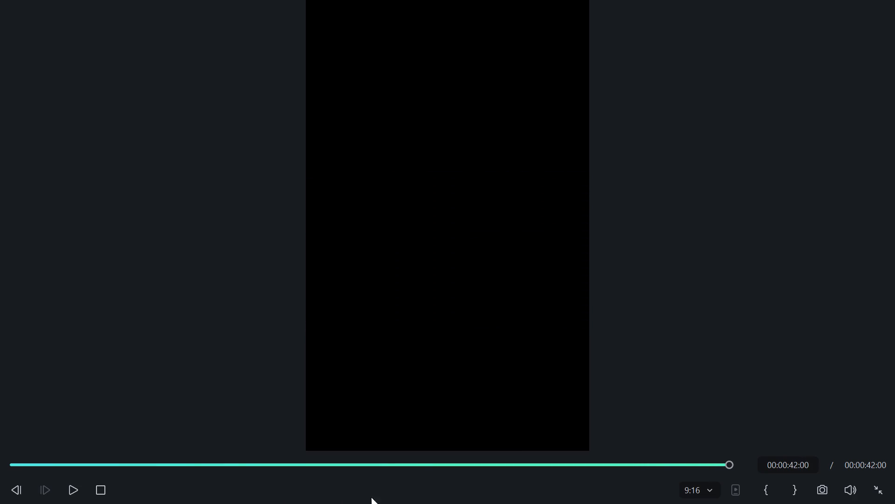
pyautogui.click(881, 485)
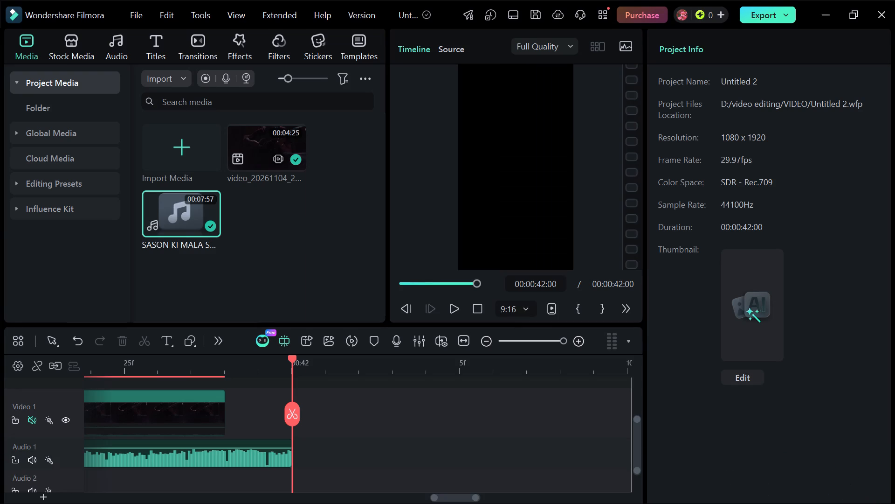
# Split the background music on Audio 1 at 00:00:41:29 and delete the short piece after the cut.
pyautogui.moveTo(290, 358); pyautogui.dragTo(263, 361)
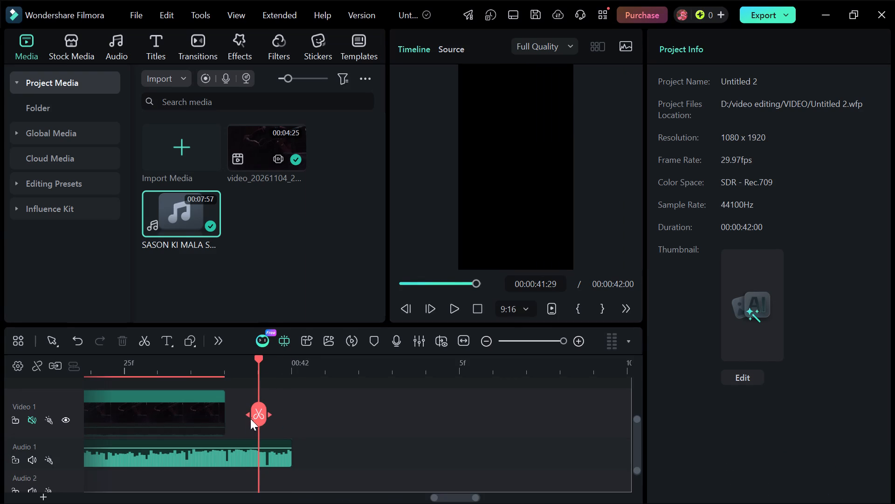
pyautogui.click(253, 414)
pyautogui.rightClick(279, 454)
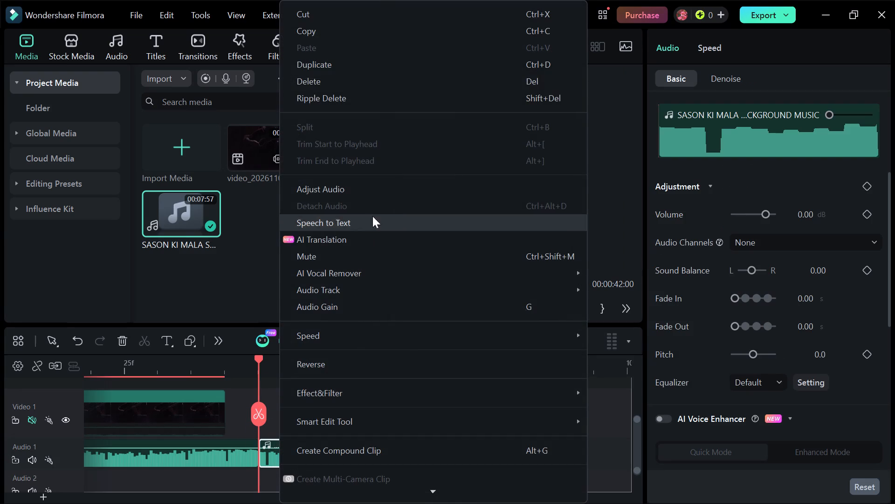
pyautogui.click(394, 81)
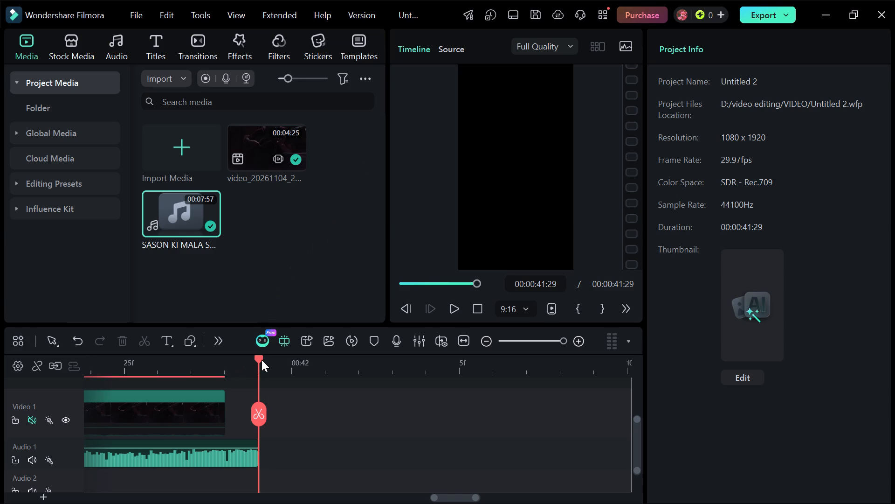
# Play the last frames of the timeline from 00:00:41:27 to review the ending.
pyautogui.click(262, 356)
pyautogui.click(255, 356)
pyautogui.click(256, 356)
pyautogui.moveTo(256, 356); pyautogui.dragTo(227, 357)
pyautogui.moveTo(256, 359); pyautogui.dragTo(203, 371)
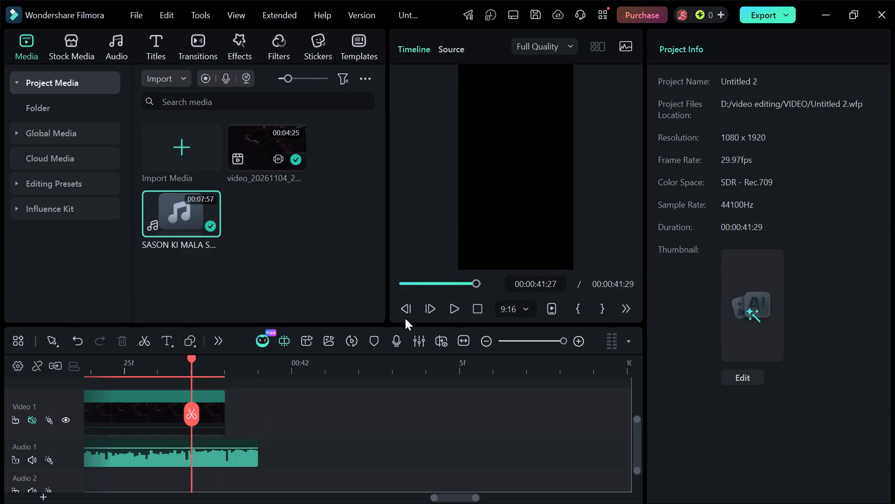
pyautogui.click(451, 304)
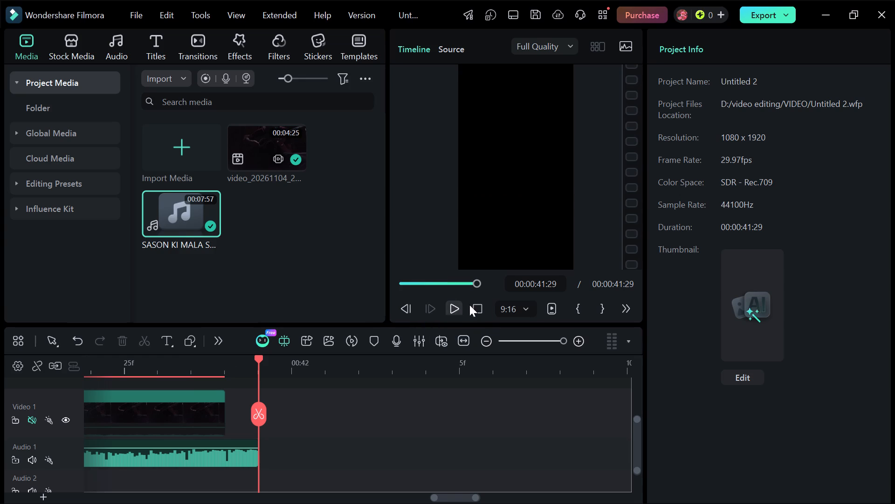
# Export the project with the iPhone device settings, raising the quality to the 5000 kbps level and setting the resolution to 1920*1080.
pyautogui.click(759, 3)
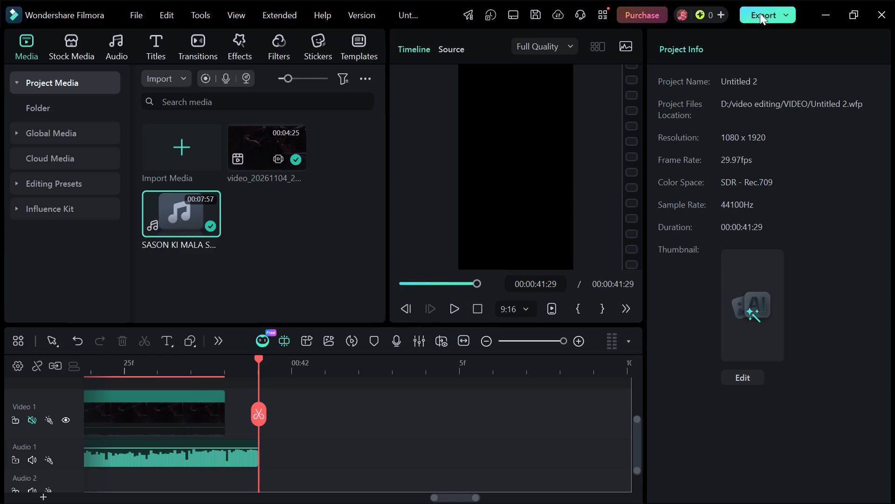
pyautogui.click(760, 13)
pyautogui.click(792, 5)
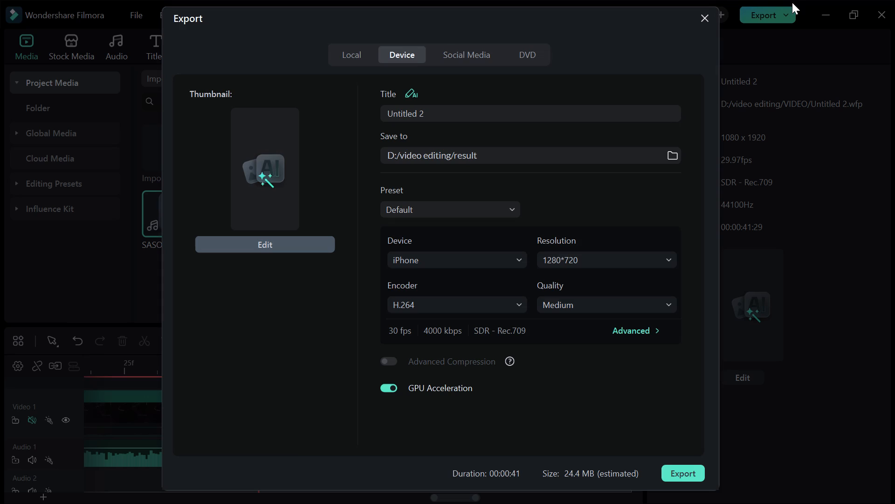
pyautogui.click(570, 303)
pyautogui.click(564, 385)
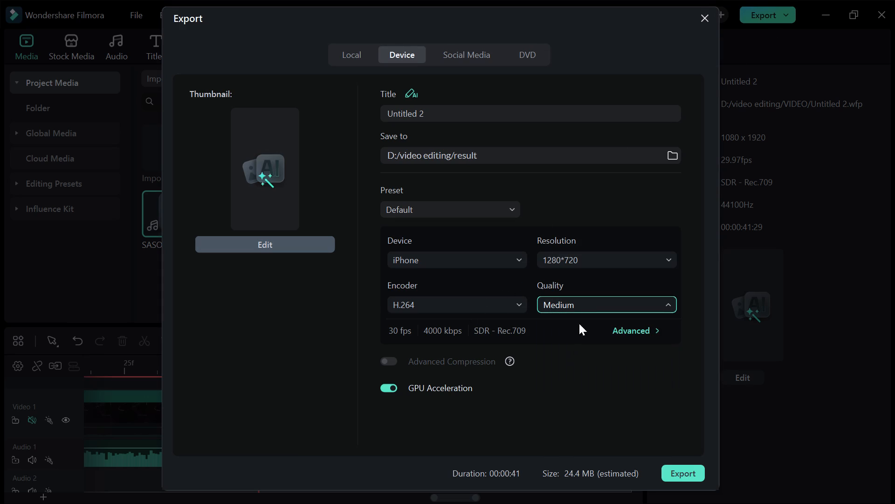
pyautogui.click(594, 259)
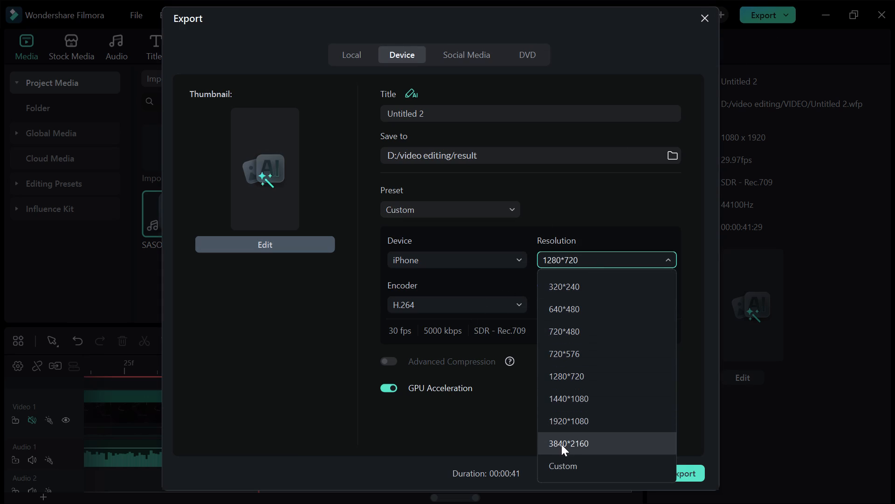
pyautogui.click(574, 421)
pyautogui.click(661, 472)
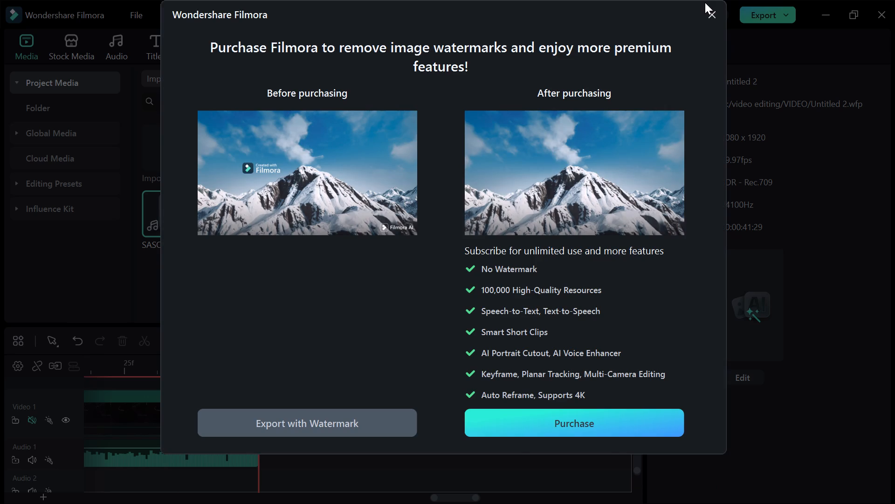
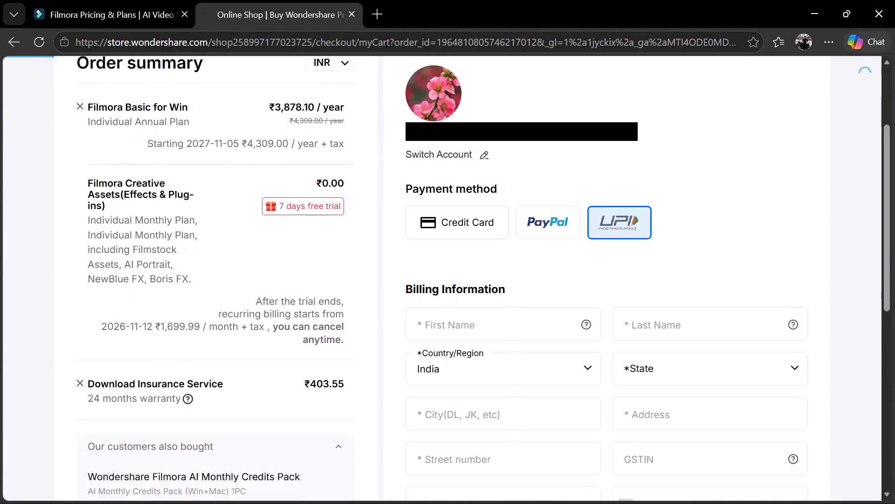
pyautogui.scroll(-5, 572, 318)
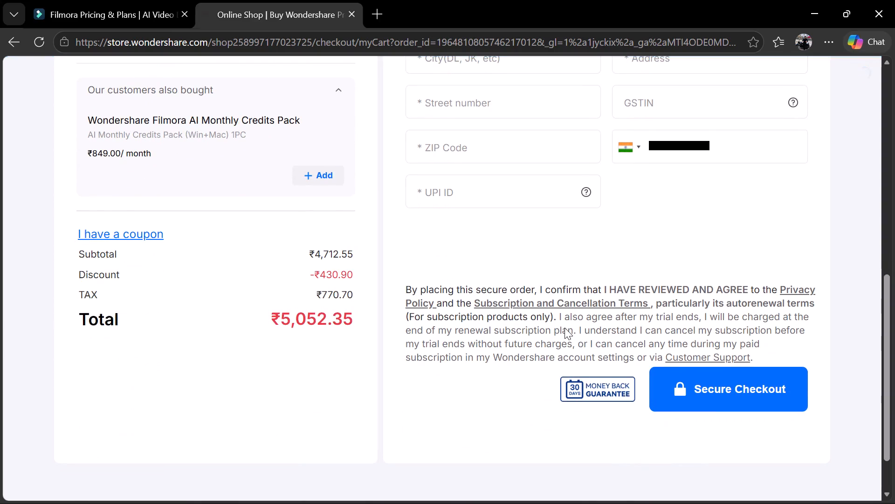
pyautogui.scroll(1, 565, 328)
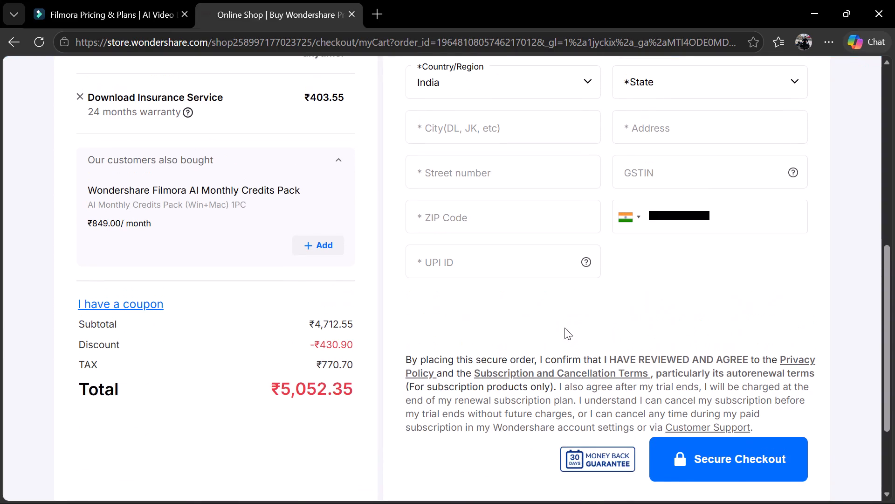
pyautogui.scroll(4, 565, 328)
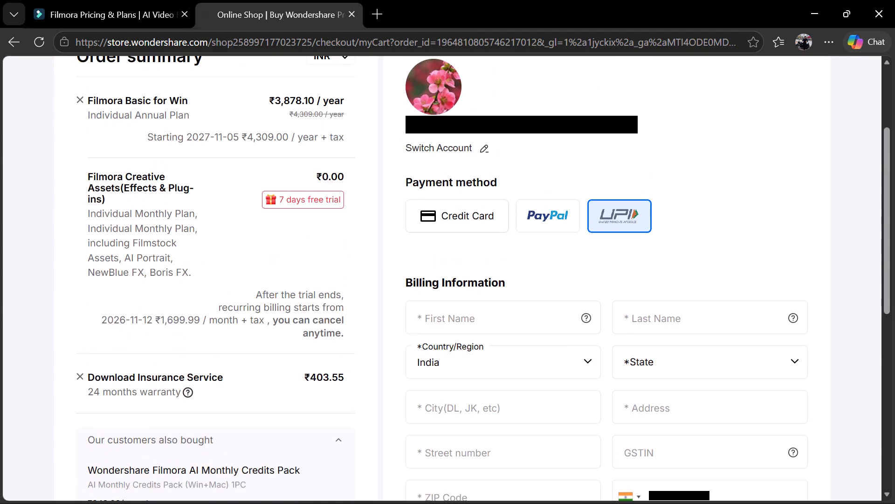
pyautogui.scroll(2, 503, 252)
pyautogui.scroll(-1, 493, 299)
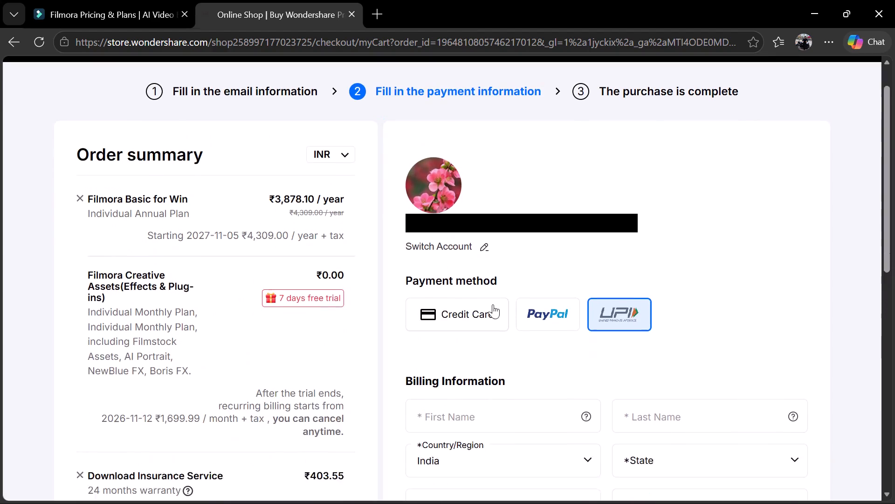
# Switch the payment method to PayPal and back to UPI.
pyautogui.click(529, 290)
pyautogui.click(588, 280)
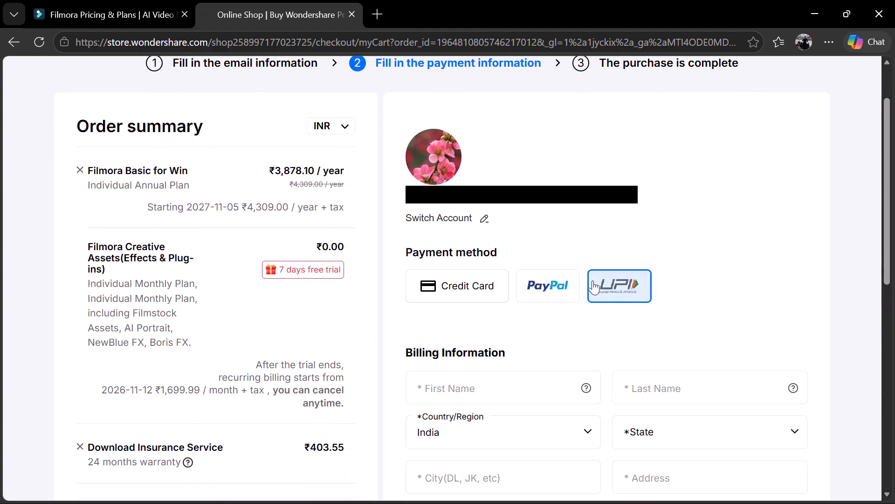
# Fill in the billing name and address from the browser's saved personal info.
pyautogui.scroll(-2, 597, 303)
pyautogui.click(528, 255)
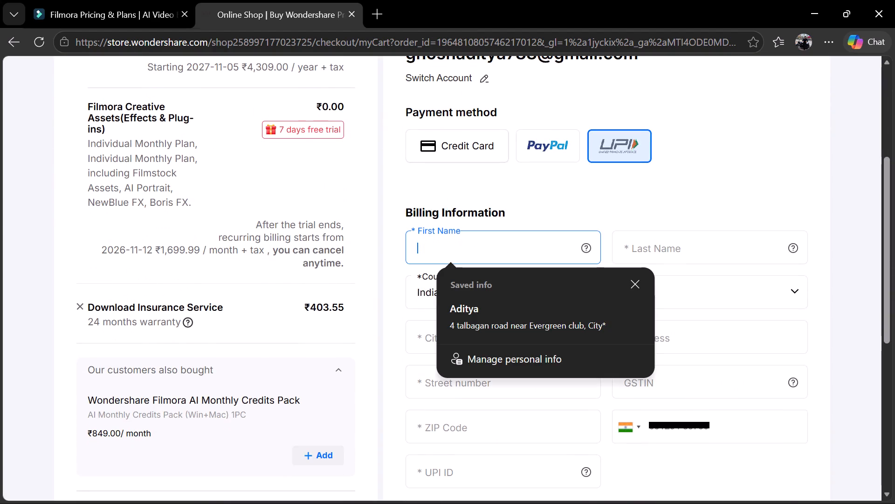
pyautogui.click(526, 317)
# Replace the autofilled placeholder text in the City field with the actual billing city.
pyautogui.click(537, 347)
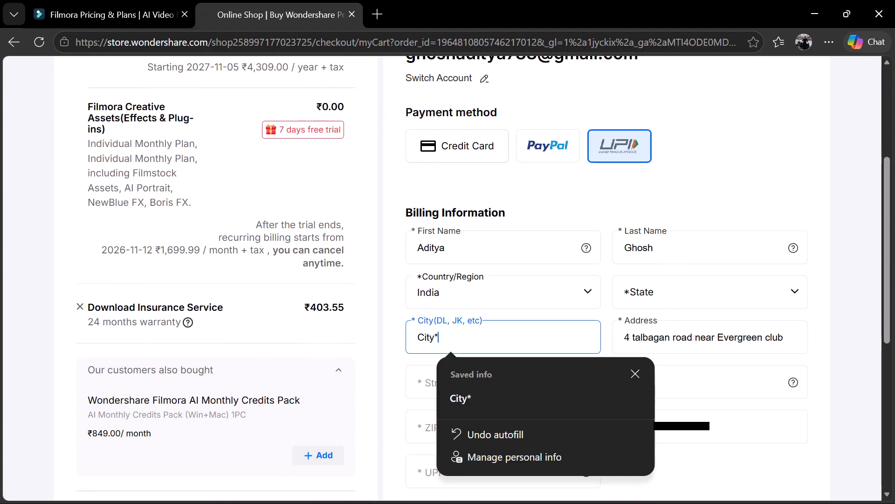
pyautogui.click(553, 403)
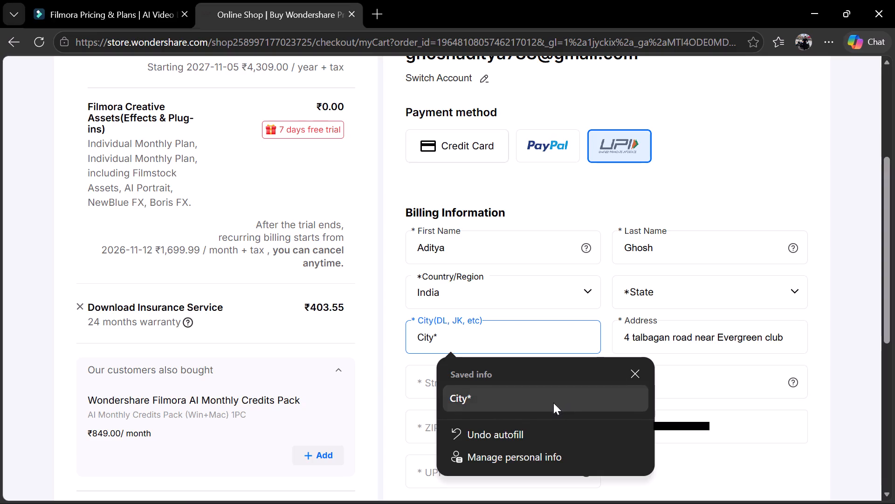
pyautogui.click(467, 341)
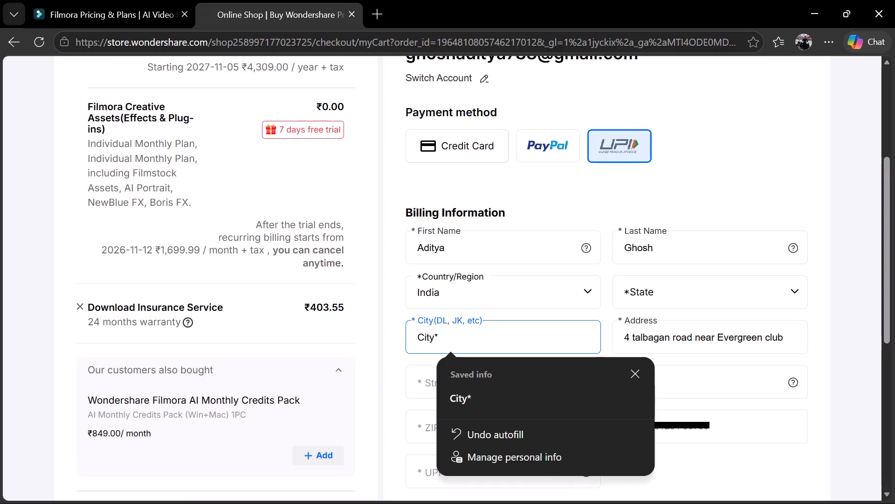
pyautogui.press('BackSpace')
pyautogui.press('BackSpace')
pyautogui.press('BackSpace')
pyautogui.press('BackSpace')
pyautogui.press('BackSpace')
pyautogui.press('BackSpace')
pyautogui.press('BackSpace')
pyautogui.press('BackSpace')
pyautogui.press('BackSpace')
pyautogui.press('BackSpace')
pyautogui.press('BackSpace')
pyautogui.press('BackSpace')
pyautogui.press('BackSpace')
pyautogui.press('BackSpace')
pyautogui.press('BackSpace')
pyautogui.press('BackSpace')
pyautogui.press('BackSpace')
pyautogui.press('BackSpace')
pyautogui.press('BackSpace')
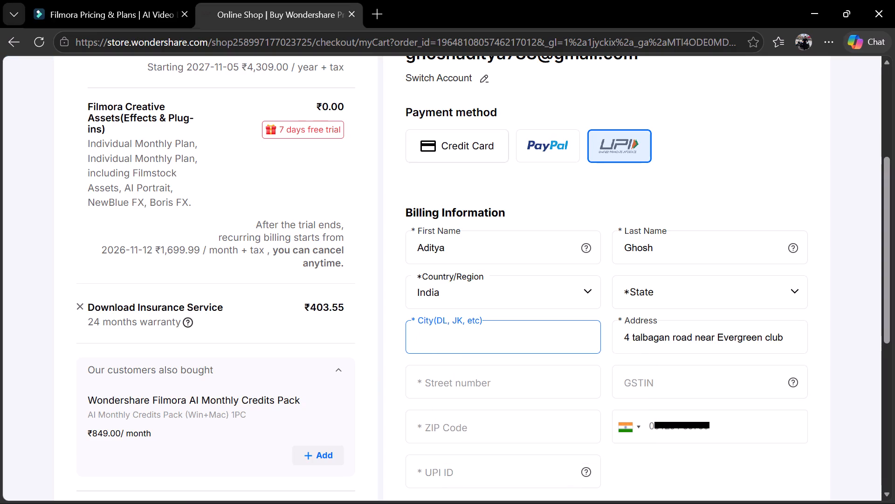
pyautogui.press('l')
pyautogui.press('BackSpace')
pyautogui.write('kolkata')
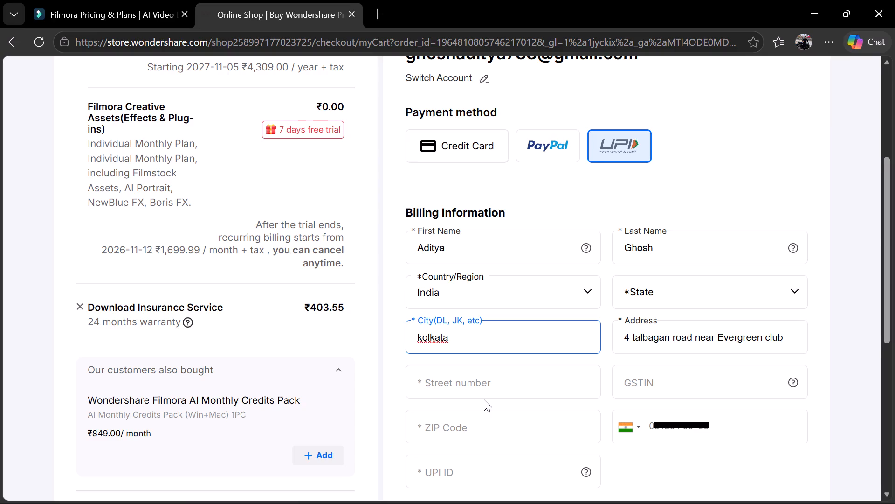
# Enter the street number and fill in the ZIP code from the saved info.
pyautogui.click(491, 389)
pyautogui.press('4')
pyautogui.scroll(1, 491, 389)
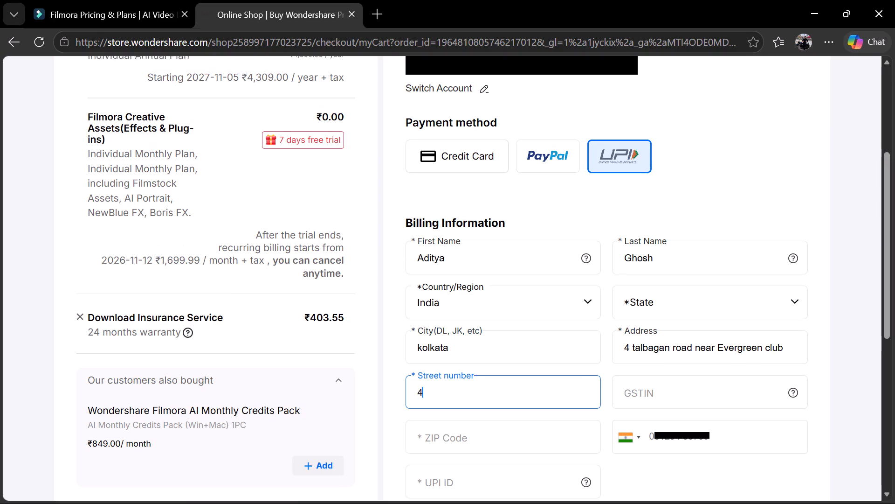
pyautogui.click(450, 499)
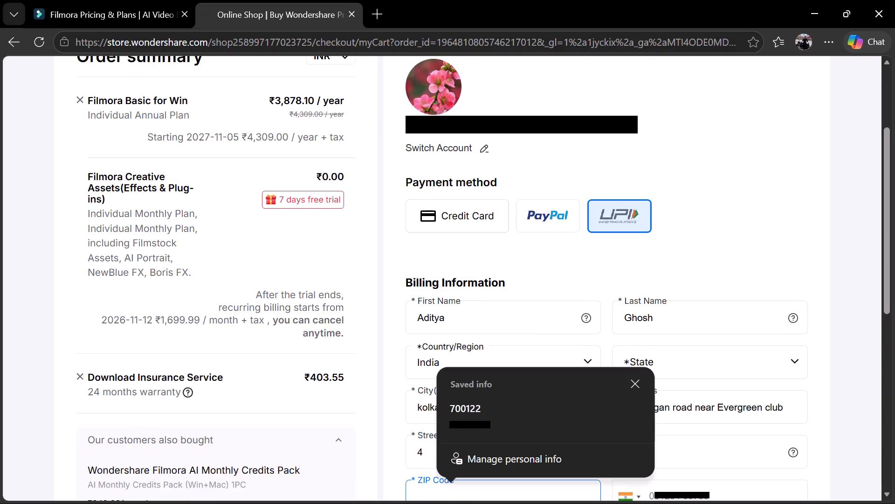
pyautogui.click(521, 426)
# Correct the phone number in the billing information.
pyautogui.scroll(-2, 521, 426)
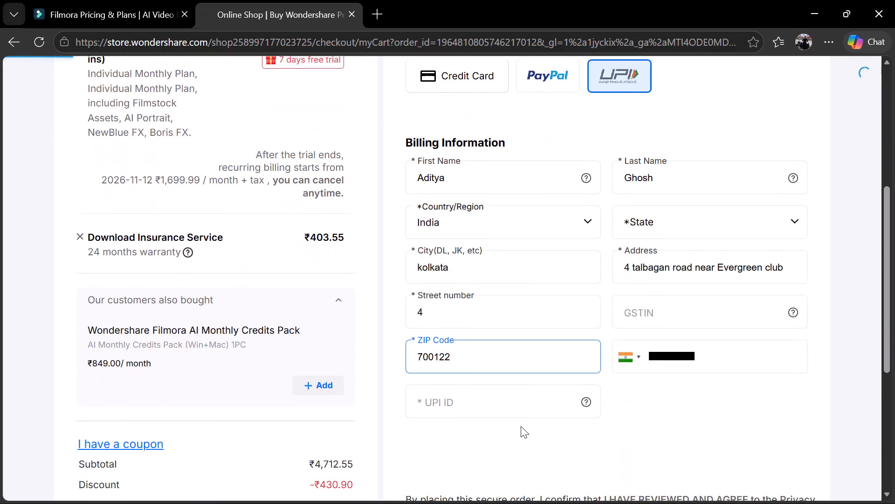
pyautogui.click(715, 356)
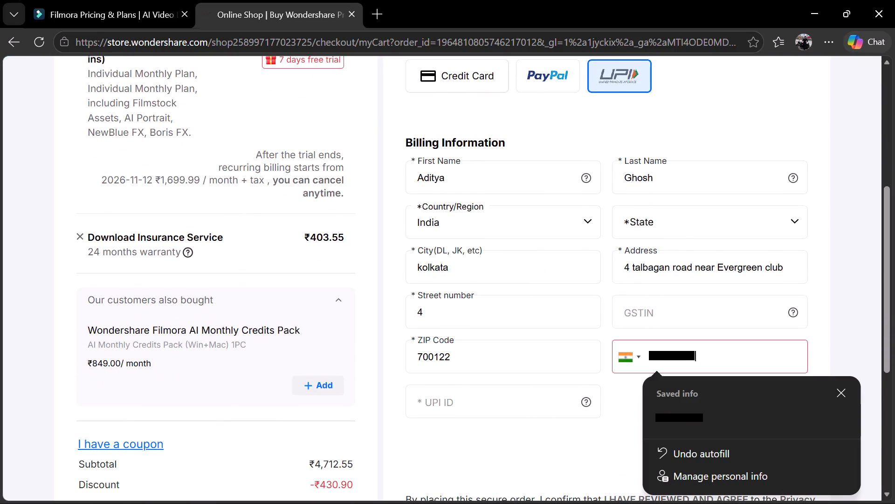
pyautogui.press('6')
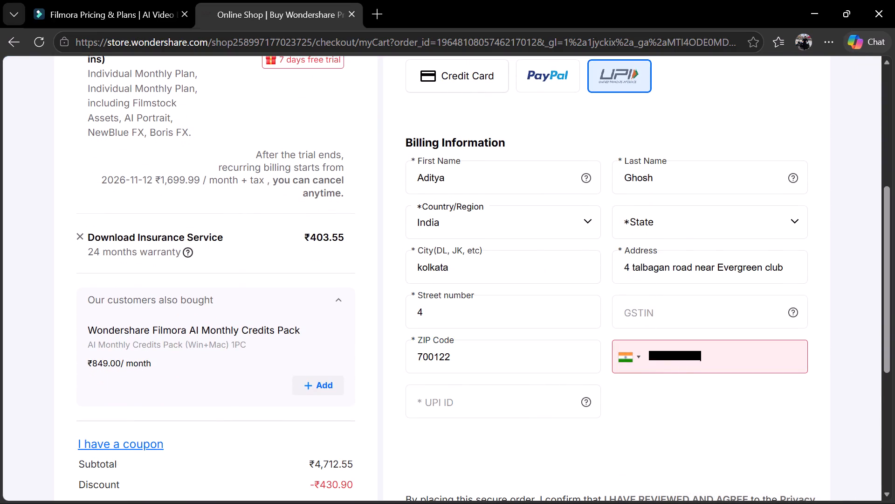
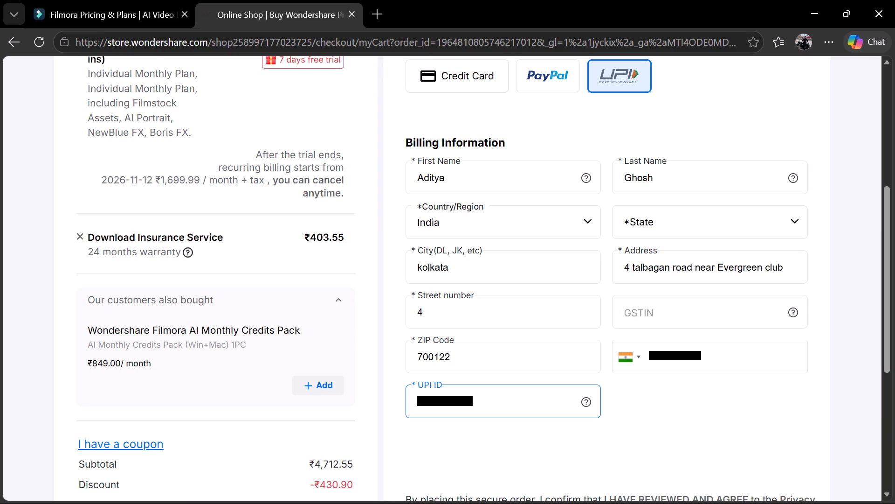
pyautogui.hotkey('shift', '@')
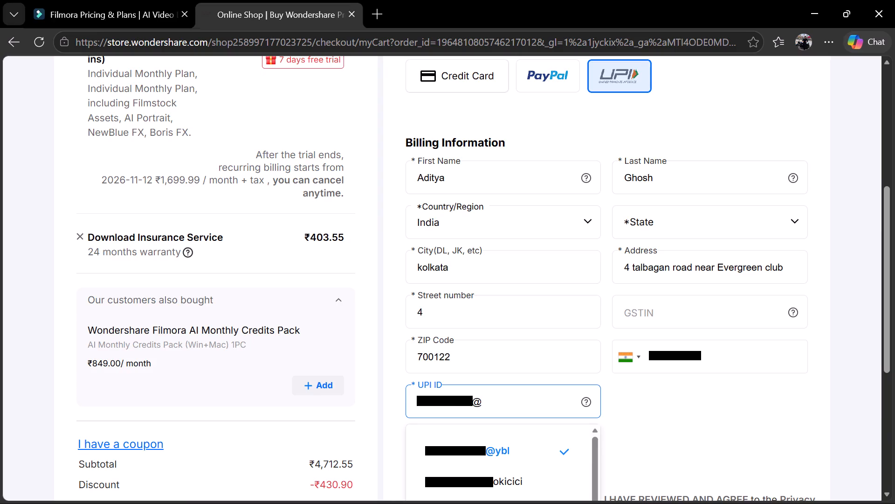
pyautogui.scroll(-1, 522, 394)
pyautogui.scroll(-5, 509, 439)
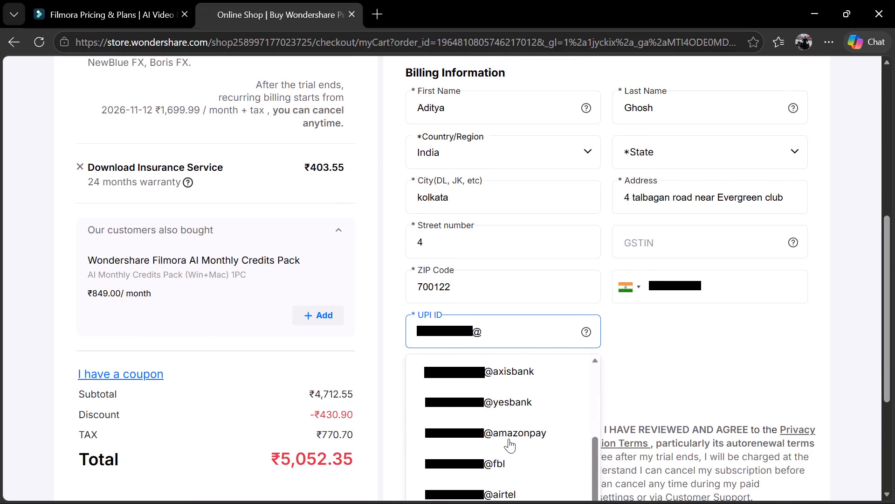
pyautogui.scroll(-4, 509, 439)
pyautogui.click(518, 336)
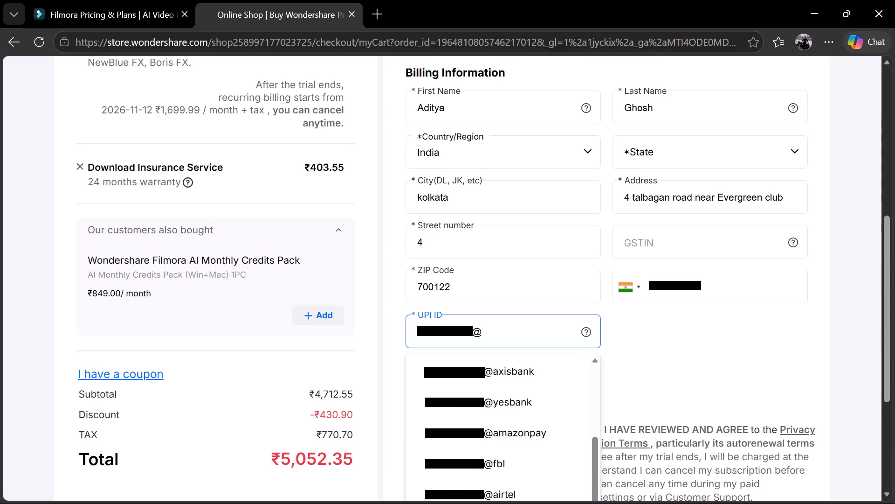
pyautogui.write('fam')
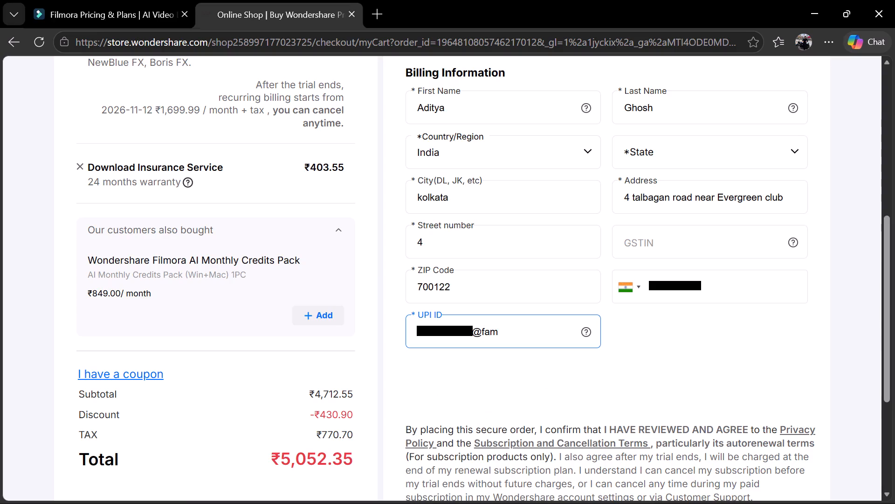
pyautogui.press('Return')
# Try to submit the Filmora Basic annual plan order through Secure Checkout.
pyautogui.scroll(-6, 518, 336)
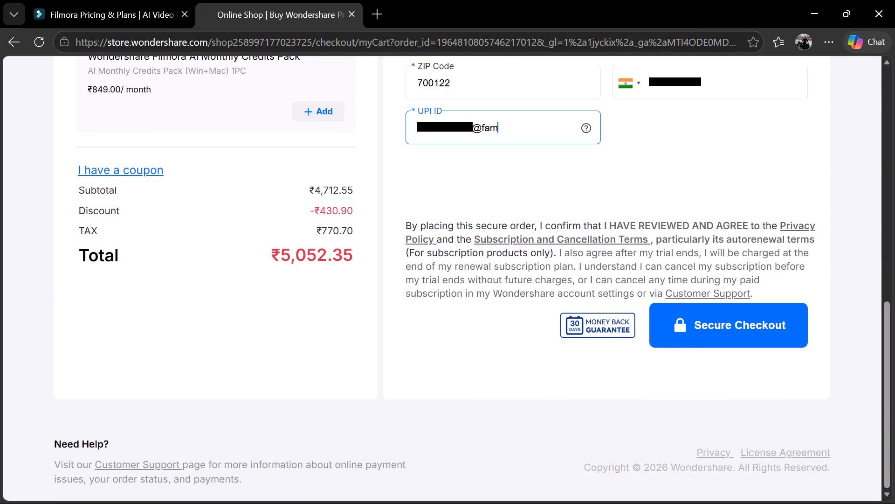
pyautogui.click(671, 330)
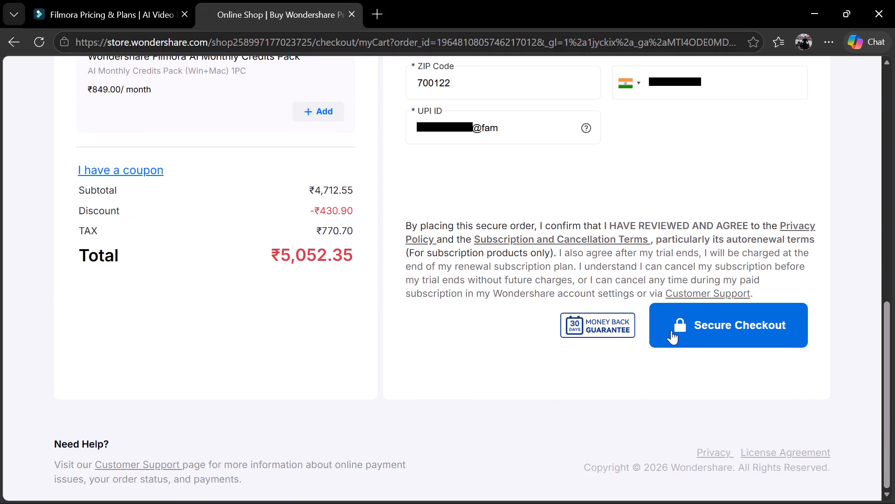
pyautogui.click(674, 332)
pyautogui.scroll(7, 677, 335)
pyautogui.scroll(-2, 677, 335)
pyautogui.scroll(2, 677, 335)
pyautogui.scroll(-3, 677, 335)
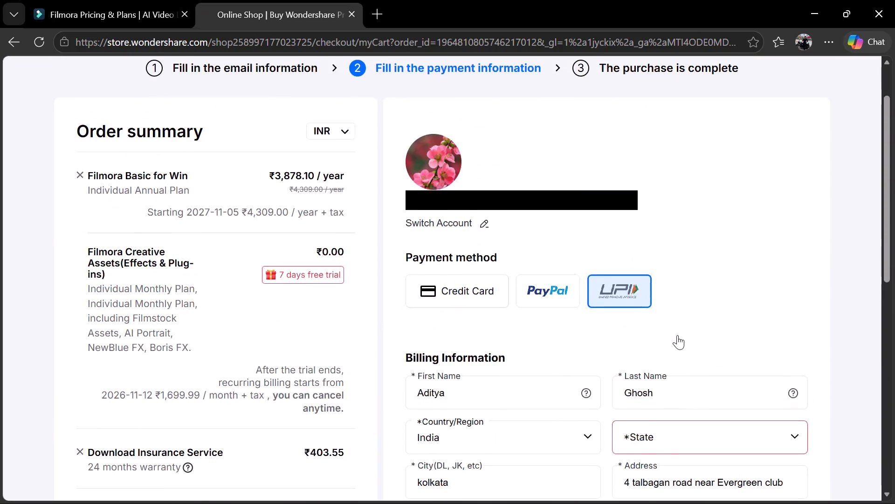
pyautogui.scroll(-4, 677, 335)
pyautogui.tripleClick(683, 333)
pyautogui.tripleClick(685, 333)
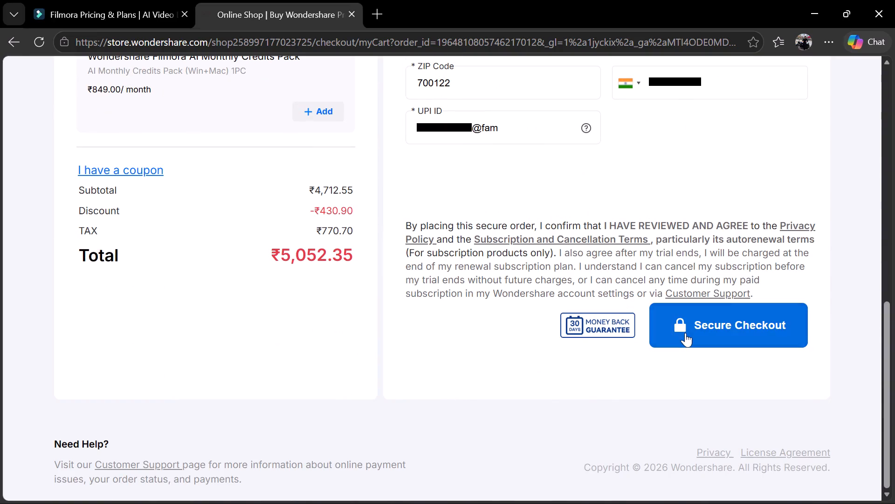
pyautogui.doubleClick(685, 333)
# Select the billing state that matches the entered city.
pyautogui.scroll(4, 685, 333)
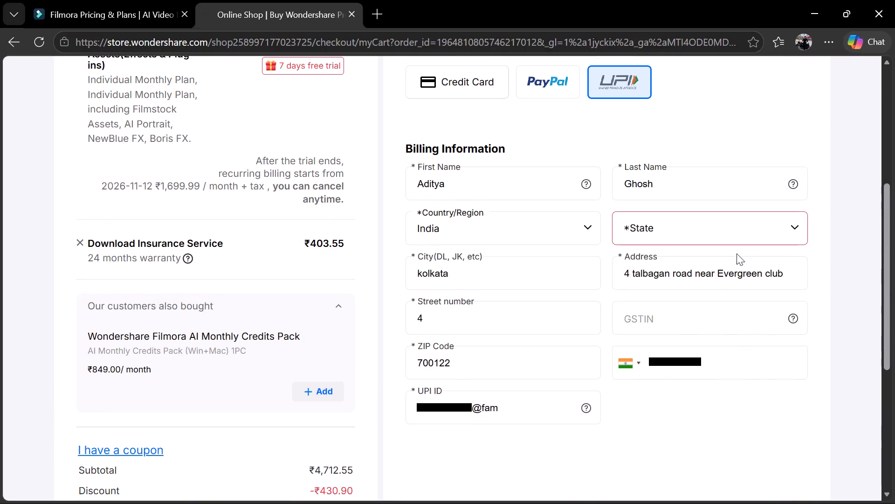
pyautogui.click(748, 238)
pyautogui.scroll(-11, 730, 303)
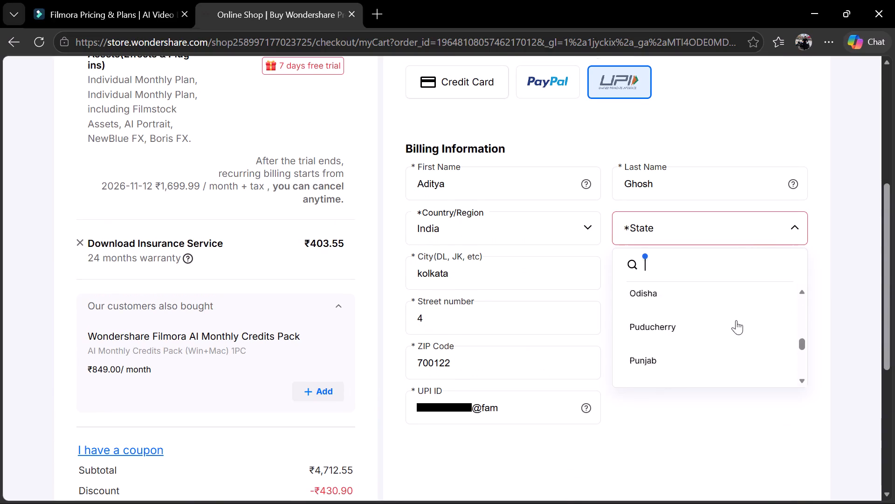
pyautogui.scroll(-18, 736, 320)
pyautogui.scroll(-4, 709, 328)
pyautogui.scroll(4, 709, 328)
pyautogui.scroll(-2, 709, 328)
pyautogui.scroll(4, 709, 328)
pyautogui.scroll(-1, 709, 328)
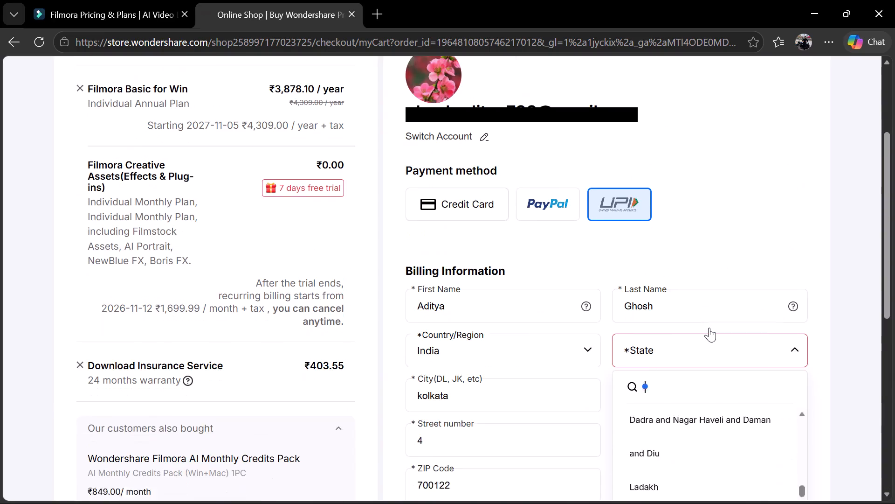
pyautogui.press('w')
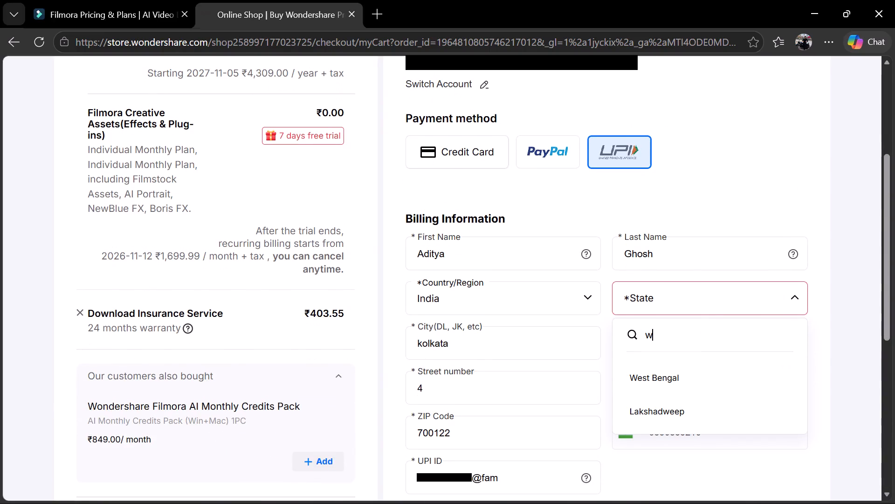
pyautogui.press('e')
pyautogui.click(687, 389)
# Submit the completed Filmora order for UPI payment through Secure Checkout.
pyautogui.scroll(-2, 687, 388)
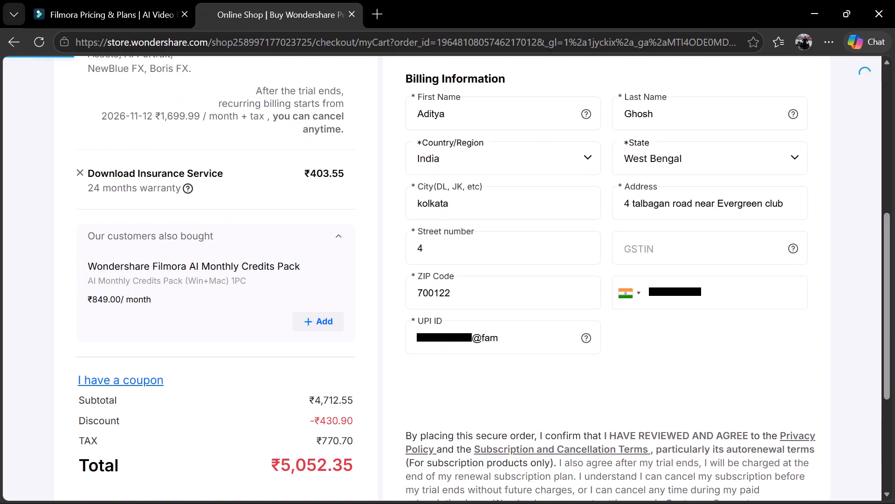
pyautogui.scroll(-2, 687, 419)
pyautogui.click(697, 399)
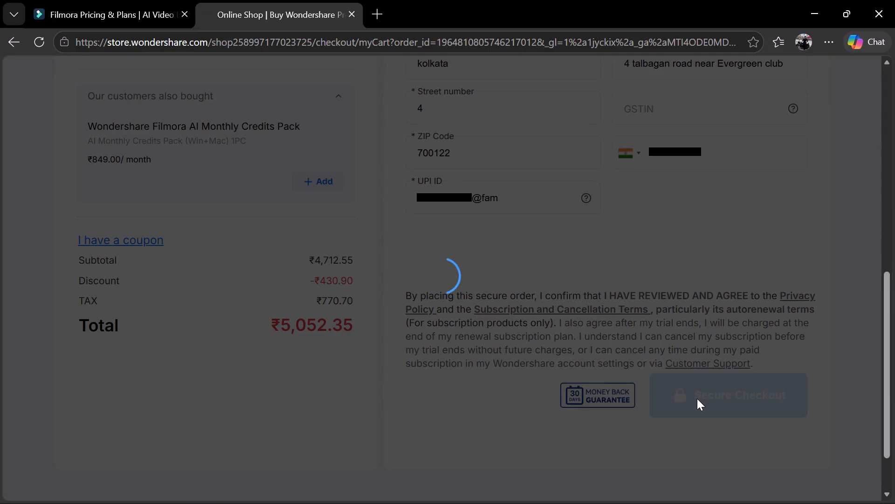
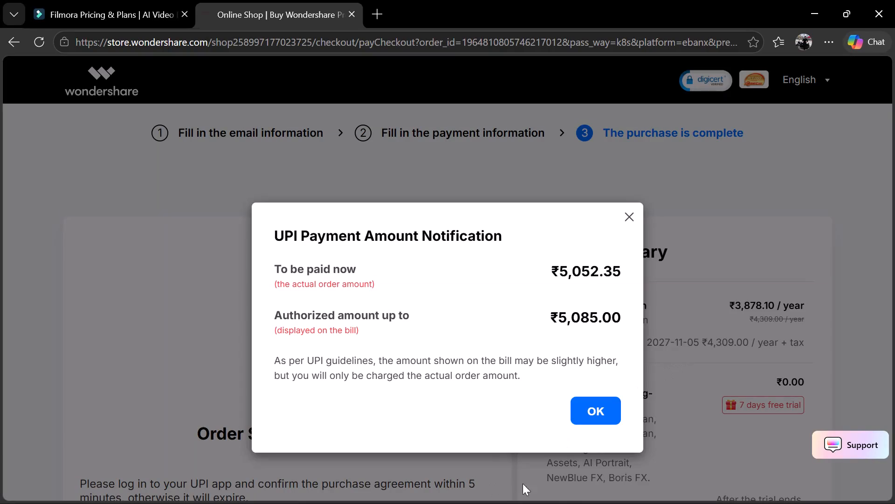
# Acknowledge the UPI payment amount notification, then close the checkout browser window to return to Filmora.
pyautogui.click(600, 422)
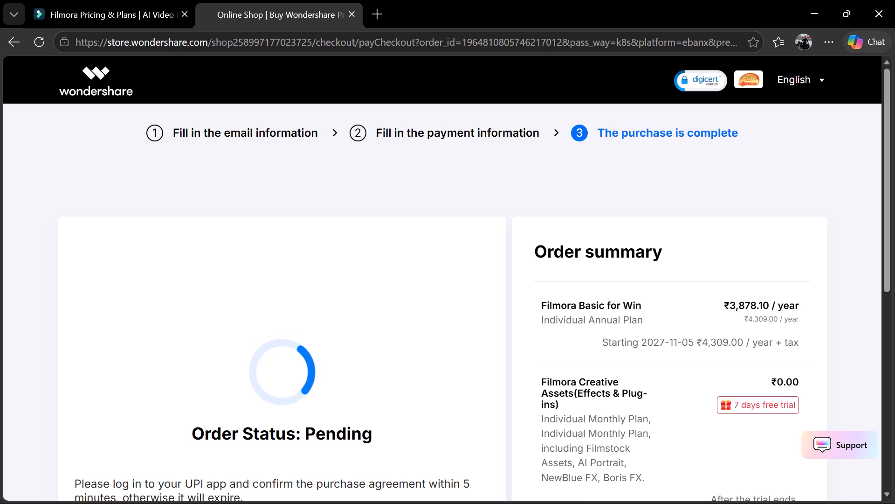
pyautogui.scroll(-2, 571, 437)
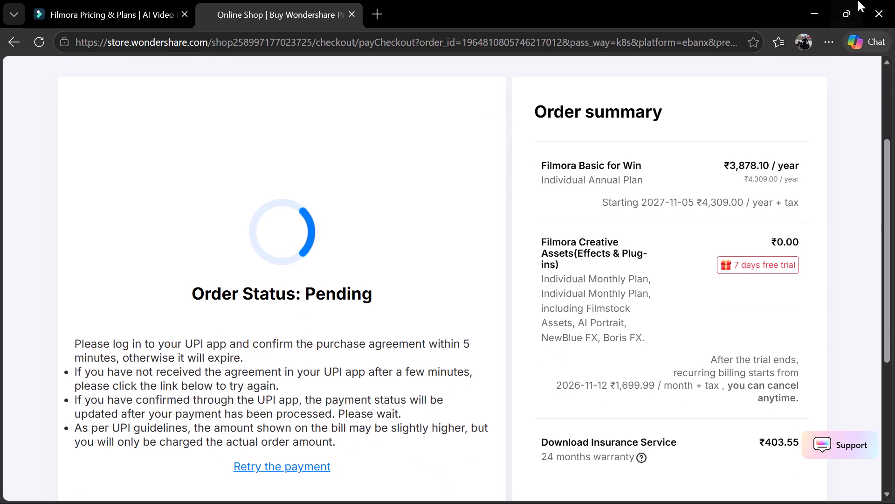
pyautogui.click(871, 0)
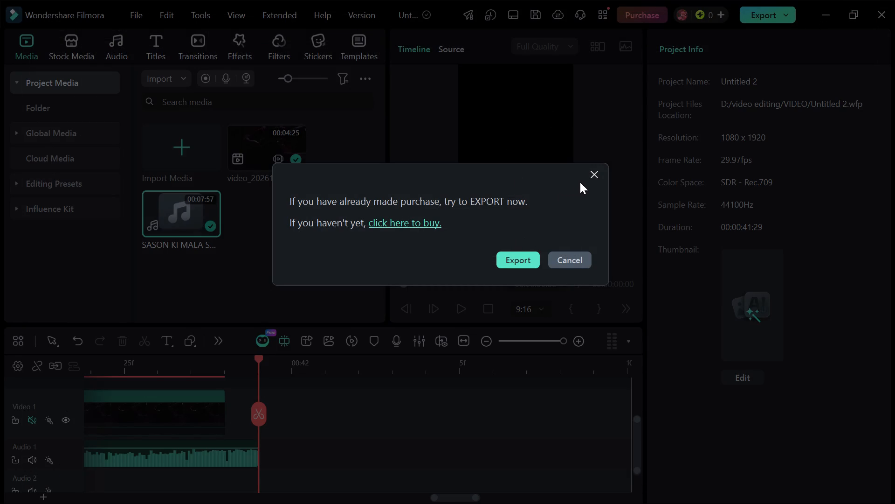
# Return to the export settings from the purchase prompt and set the iPhone export quality to High.
pyautogui.click(516, 262)
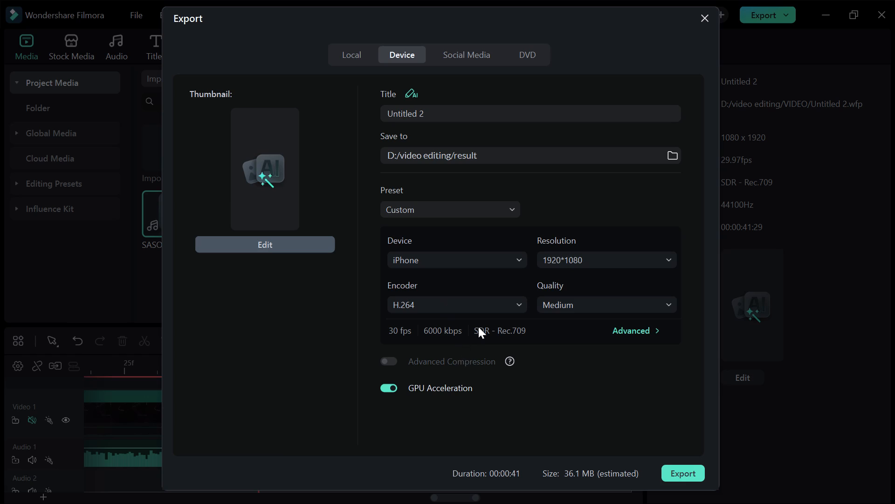
pyautogui.click(576, 308)
pyautogui.click(571, 379)
# Start exporting the Untitled 2 video with the watermark instead of purchasing.
pyautogui.click(674, 472)
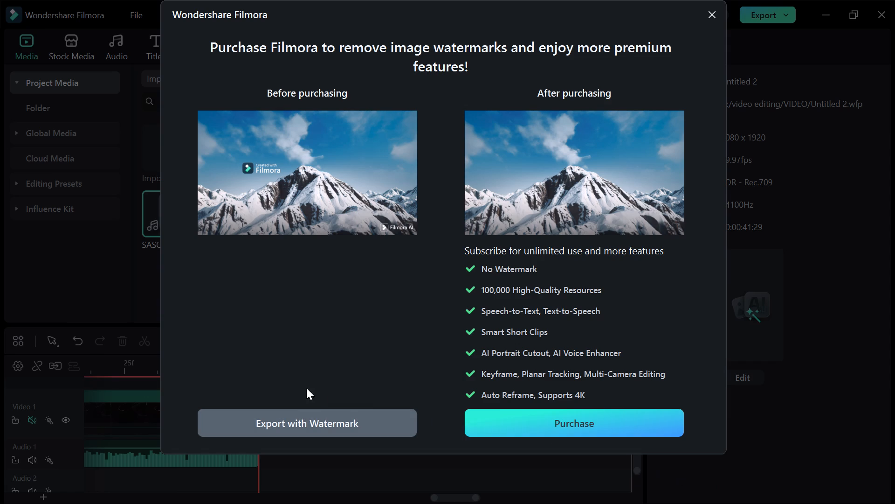
pyautogui.click(294, 414)
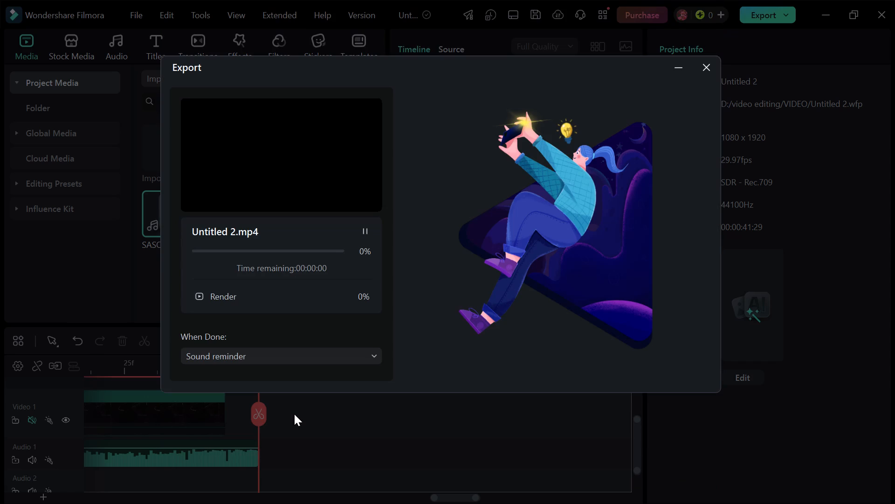
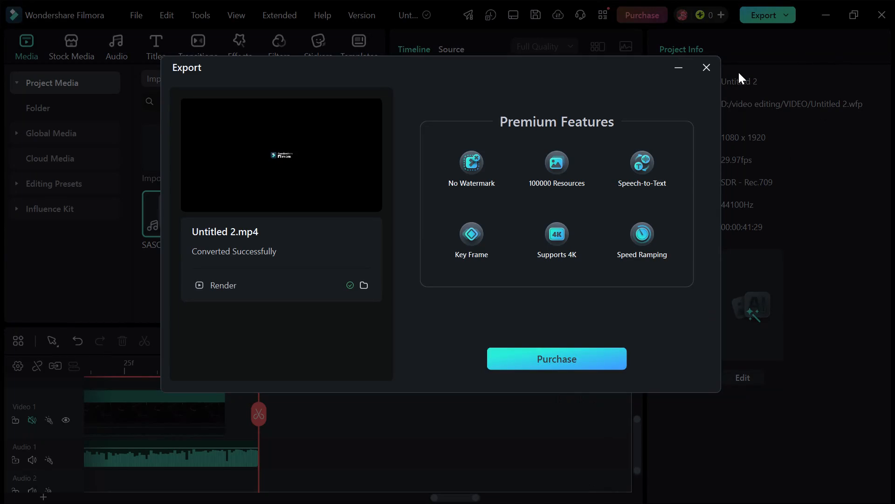
# Close the completed export window and restore Filmora to a smaller window.
pyautogui.click(705, 69)
pyautogui.click(859, 12)
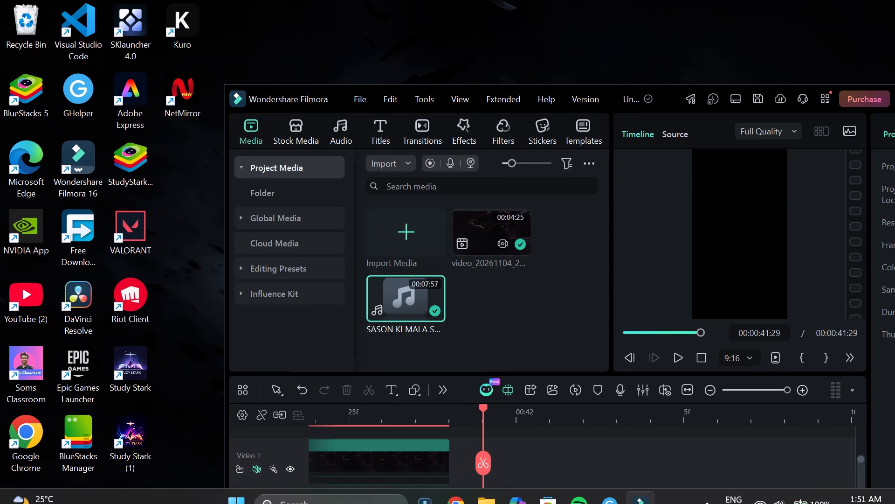
pyautogui.click(453, 489)
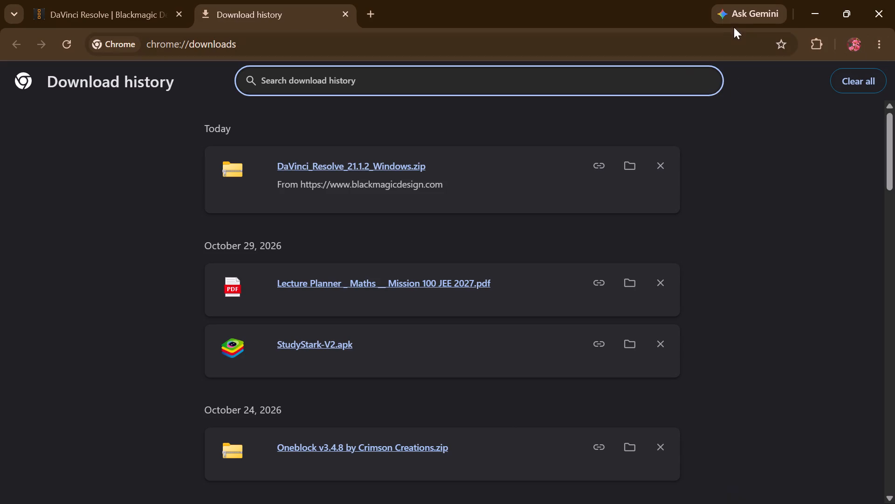
pyautogui.click(890, 42)
pyautogui.moveTo(729, 113); pyautogui.dragTo(196, 89)
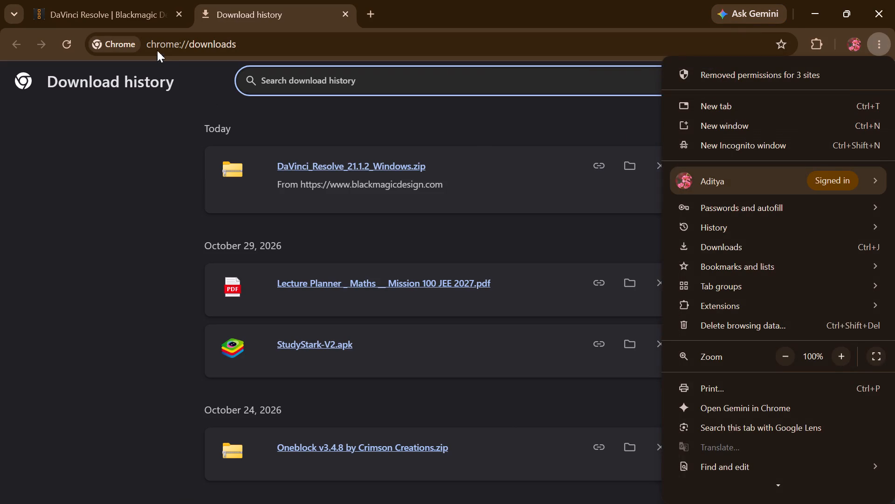
pyautogui.click(376, 4)
pyautogui.click(370, 9)
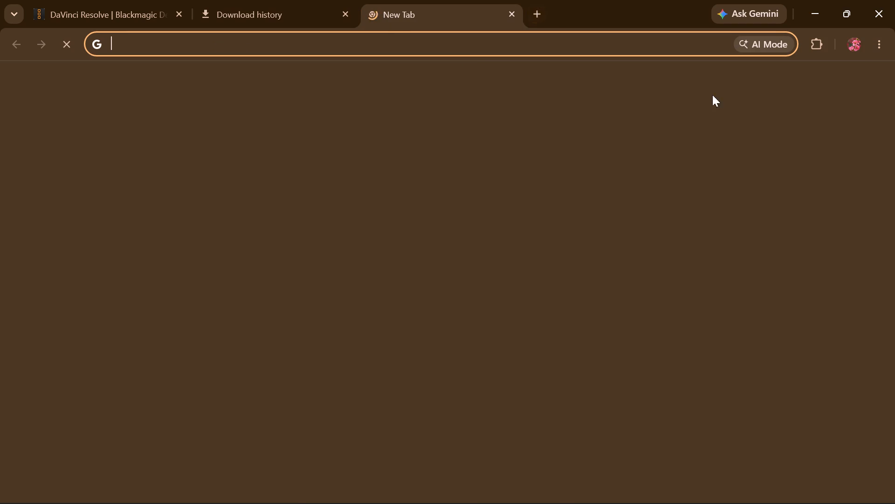
pyautogui.click(843, 85)
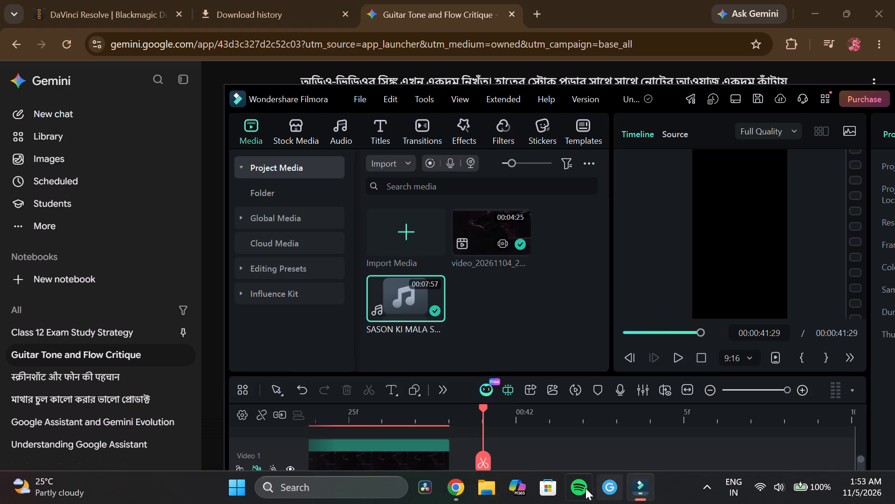
pyautogui.click(355, 481)
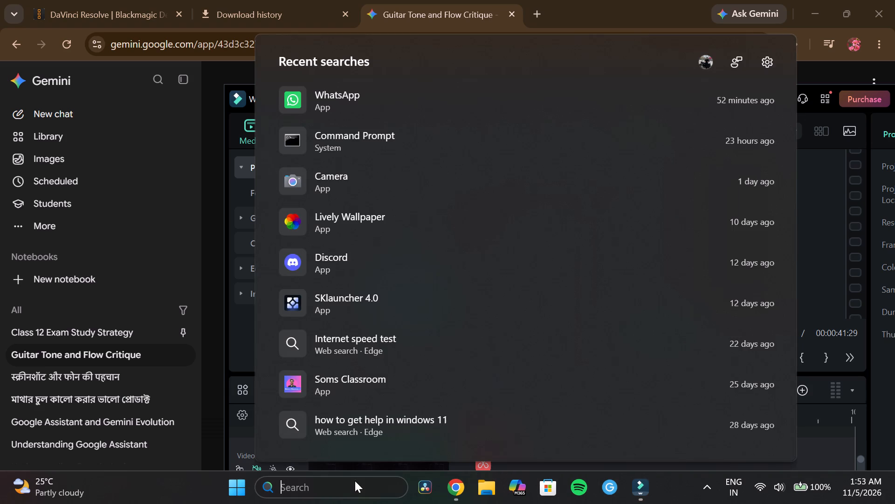
pyautogui.write('kuro')
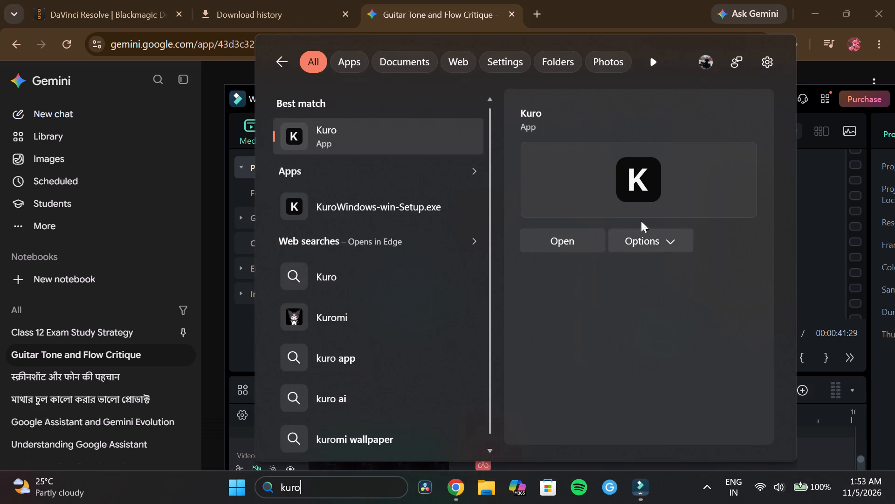
pyautogui.click(556, 244)
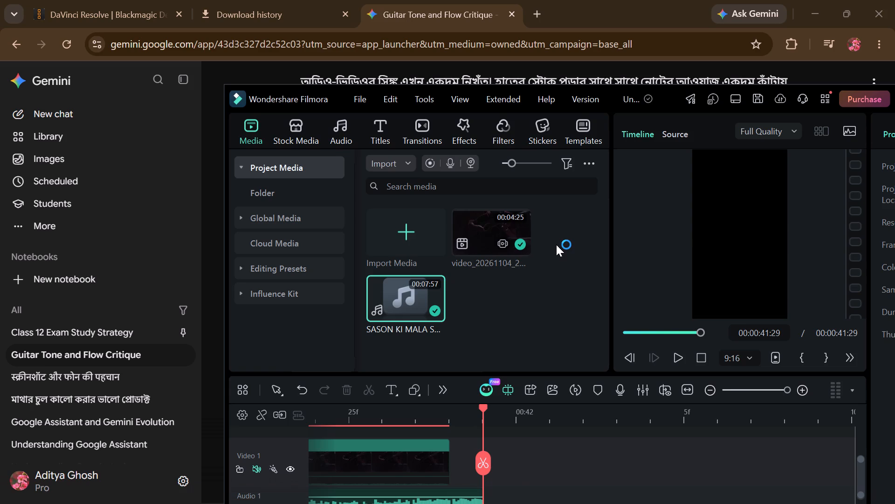
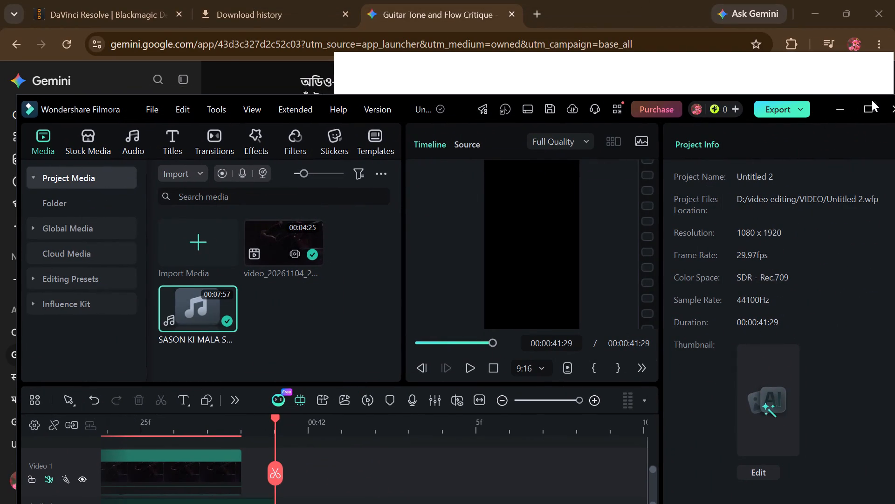
# Maximize the Filmora window, close the editor, and save the changes to the Untitled 2 project without uploading it to Filmora Cloud.
pyautogui.click(872, 100)
pyautogui.click(866, 112)
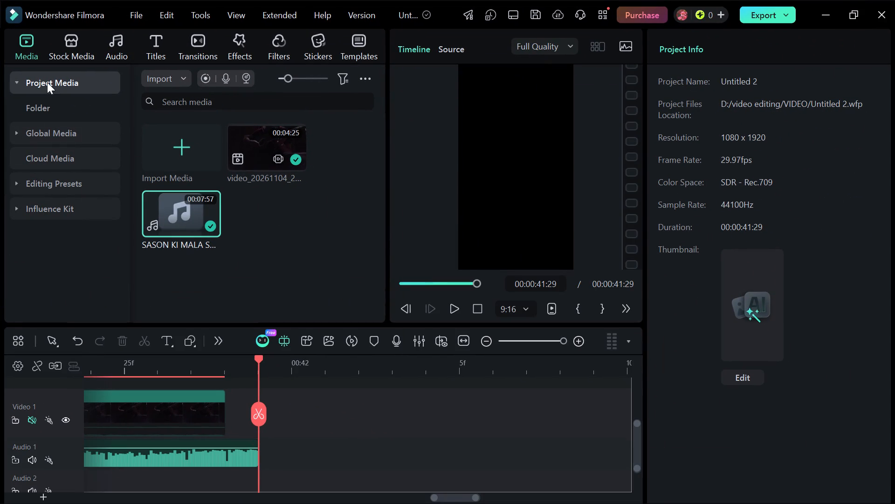
pyautogui.click(888, 1)
pyautogui.click(887, 6)
pyautogui.click(514, 272)
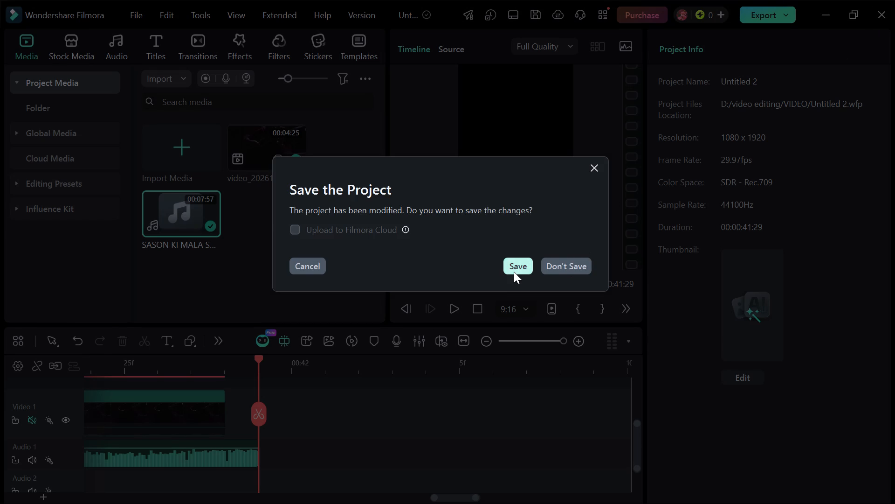
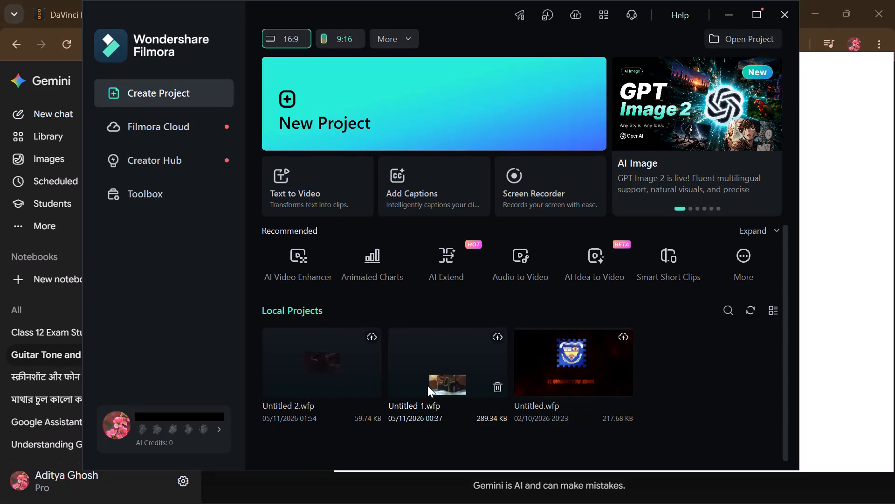
# Open the local project Untitled 1.wfp.
pyautogui.doubleClick(428, 385)
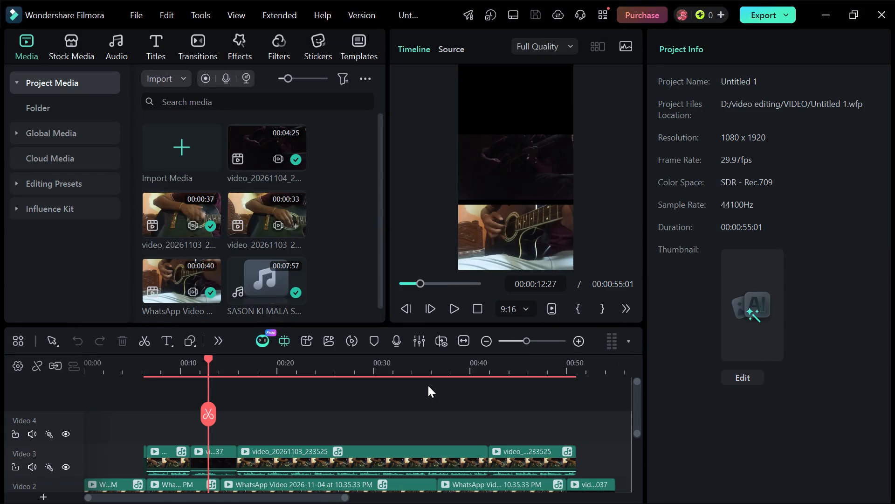
# Delete the short dark clip under the playhead on the Video 3 track, leaving its gap in place.
pyautogui.scroll(-2, 427, 387)
pyautogui.scroll(1, 319, 426)
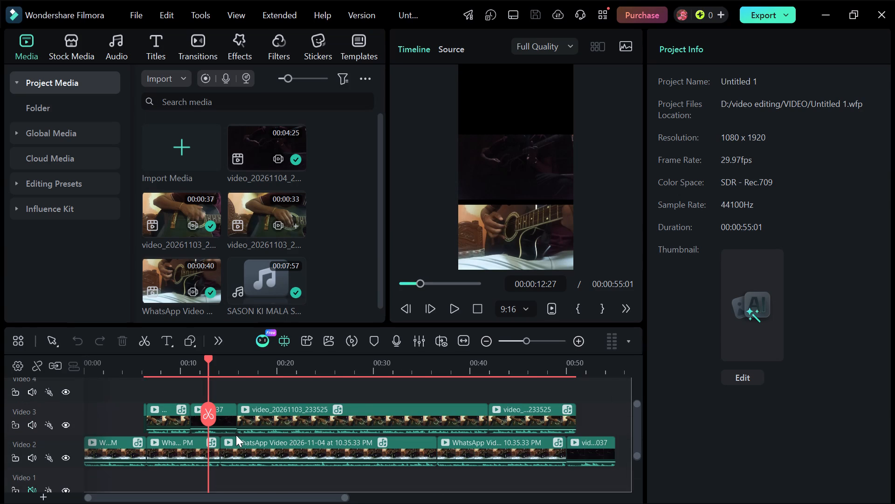
pyautogui.scroll(-4, 234, 436)
pyautogui.scroll(1, 234, 436)
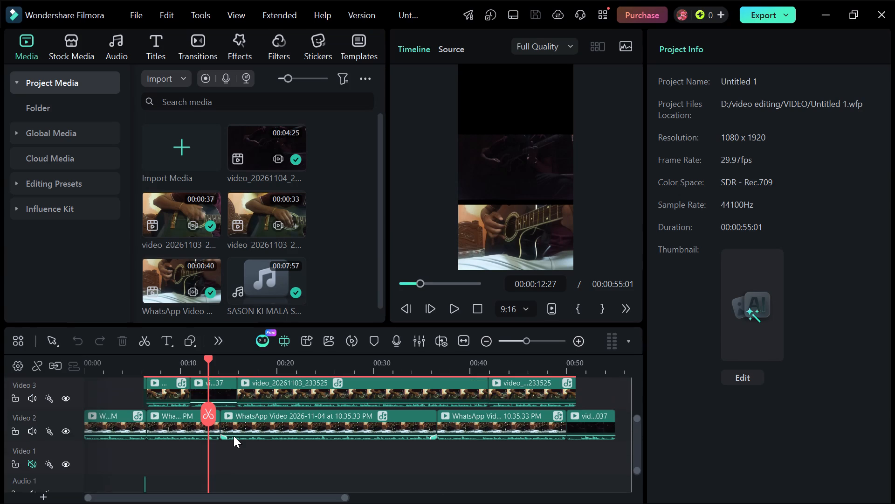
pyautogui.click(212, 392)
pyautogui.rightClick(212, 392)
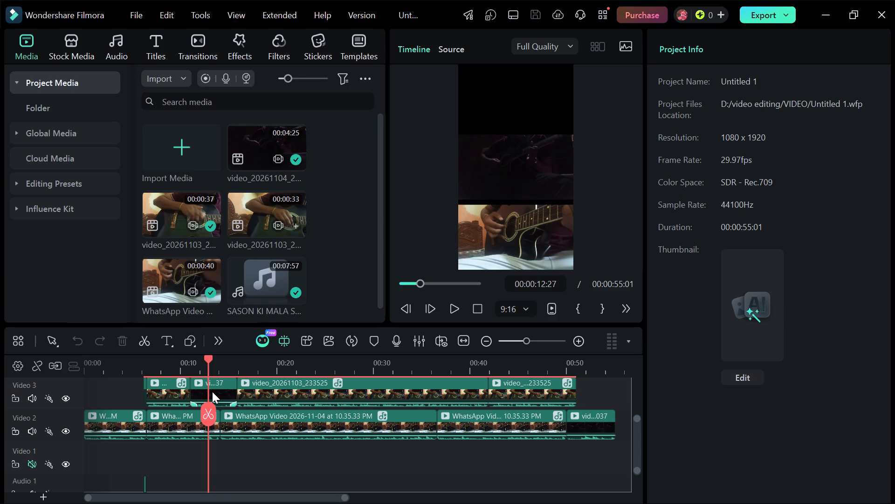
pyautogui.tripleClick(212, 392)
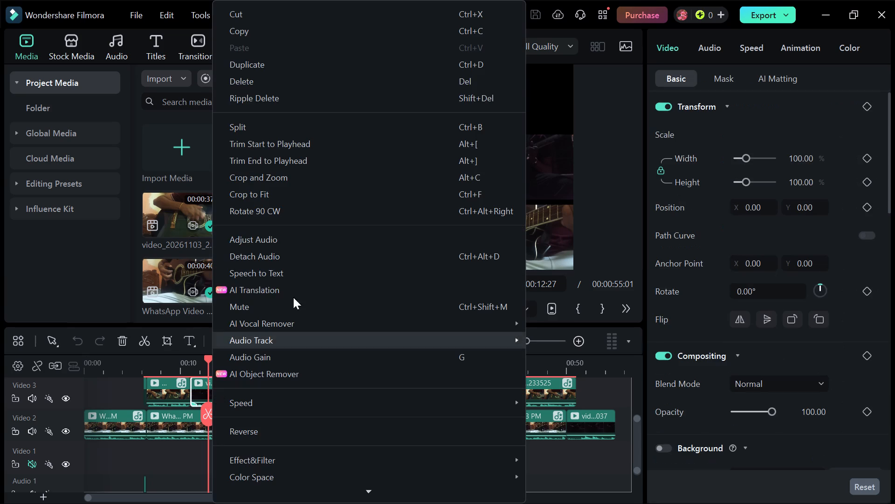
pyautogui.click(384, 81)
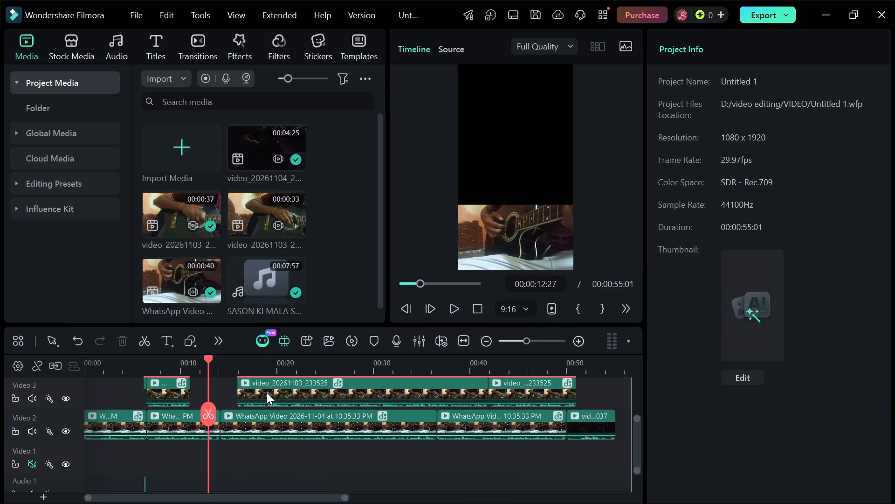
# Close the gaps on Video 3 by moving the two remaining video_20261103_233525 clips earlier, each flush against the preceding clip.
pyautogui.click(267, 392)
pyautogui.moveTo(267, 392); pyautogui.dragTo(260, 393)
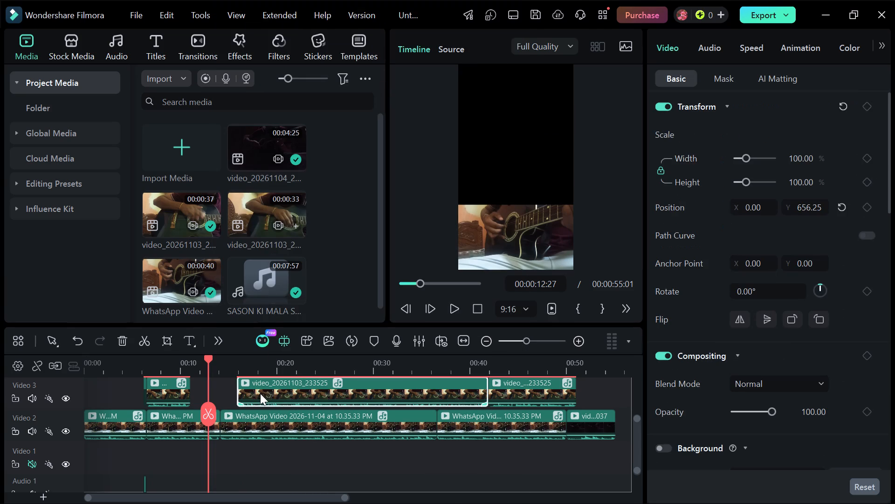
pyautogui.moveTo(260, 393); pyautogui.dragTo(223, 391)
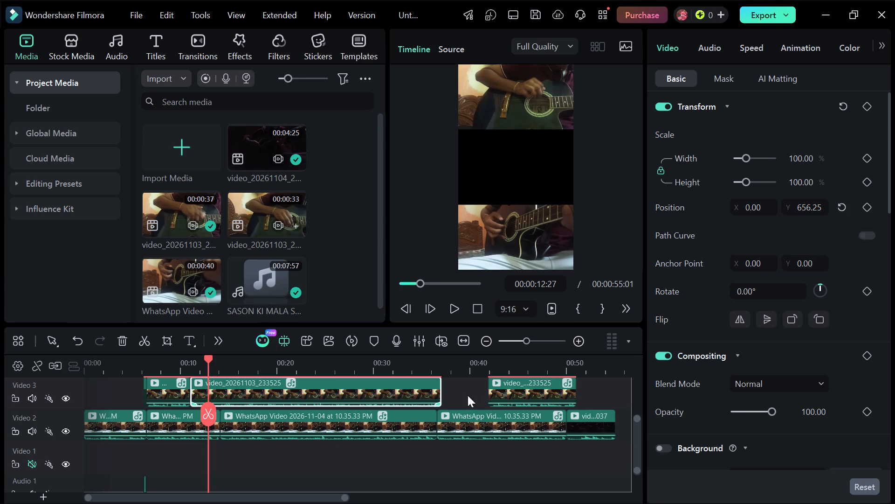
pyautogui.click(513, 400)
pyautogui.moveTo(513, 400); pyautogui.dragTo(442, 392)
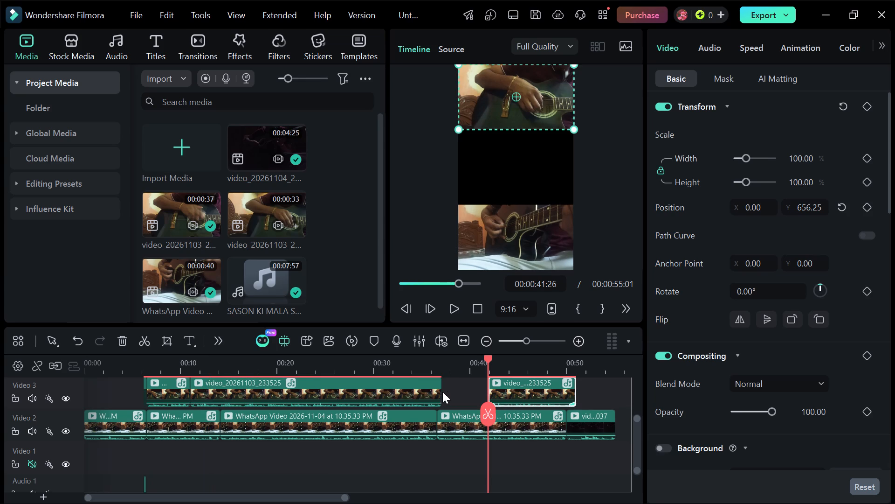
pyautogui.moveTo(494, 389); pyautogui.dragTo(463, 383)
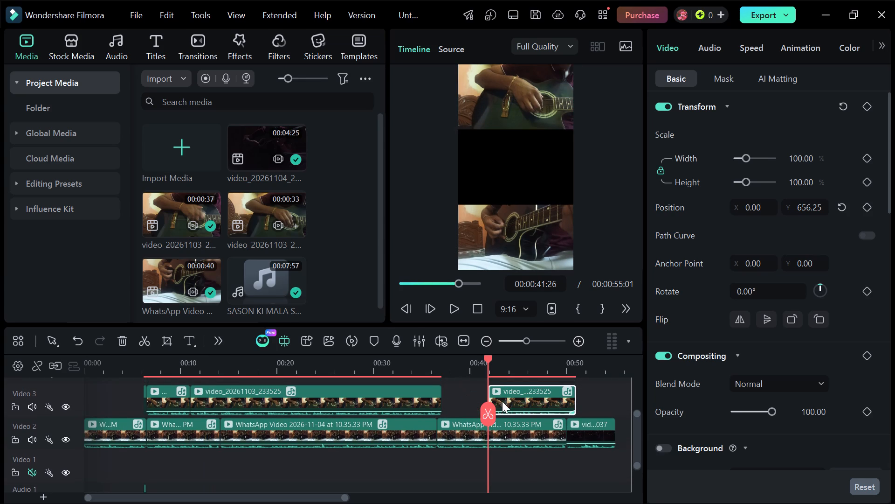
pyautogui.click(513, 394)
pyautogui.moveTo(513, 394); pyautogui.dragTo(466, 394)
pyautogui.click(538, 397)
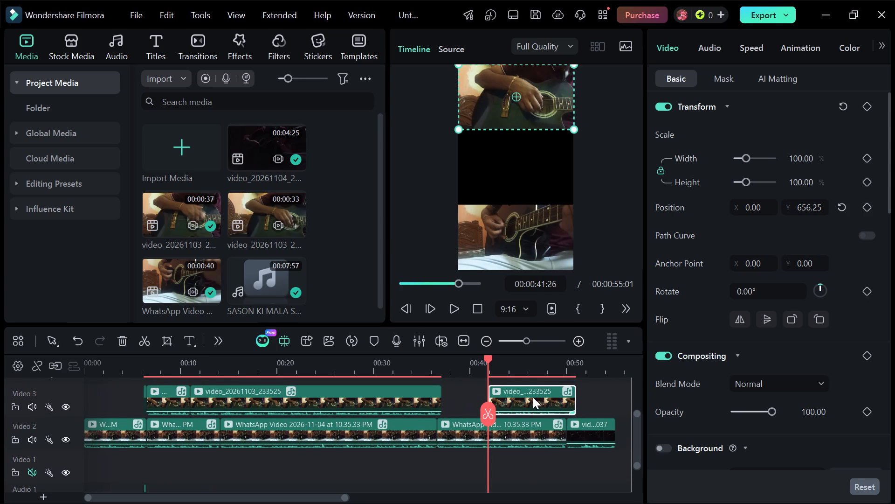
pyautogui.moveTo(533, 397); pyautogui.dragTo(490, 399)
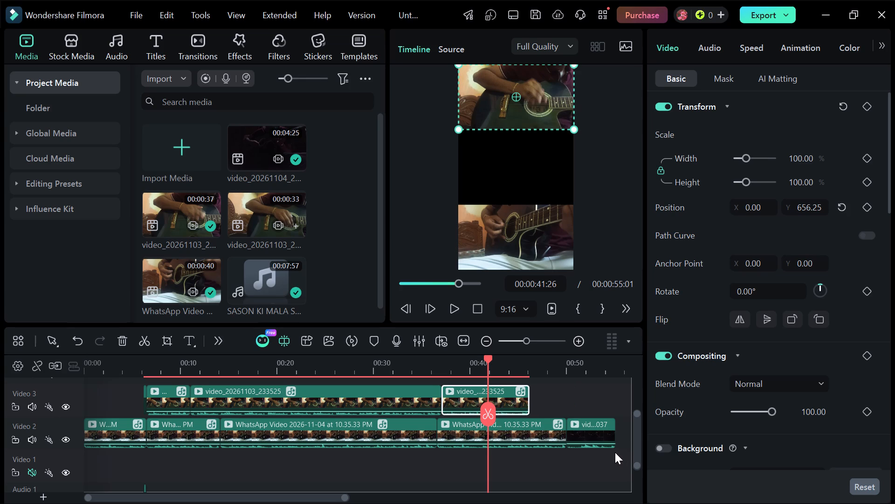
# Delete the dark clip at the end of the Video 2 track.
pyautogui.click(590, 434)
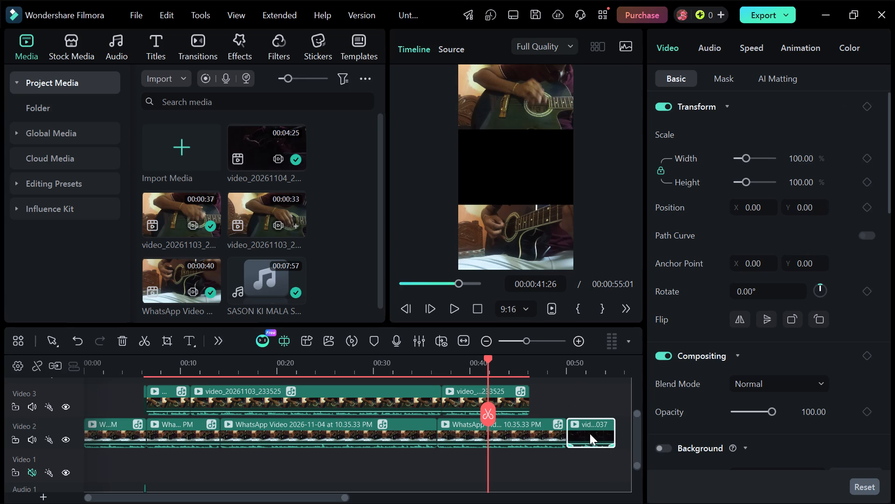
pyautogui.rightClick(590, 434)
pyautogui.click(675, 77)
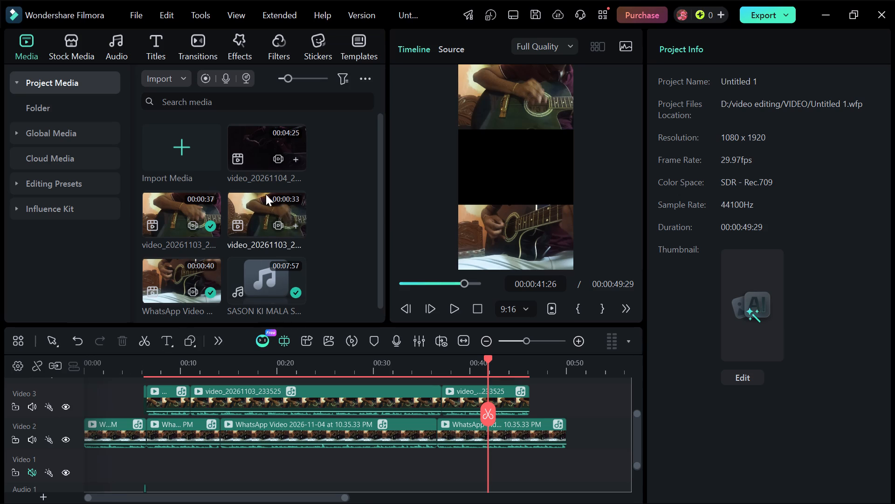
# Import the Untitled 2 video from the result folder inside video editing on drive D into the project media.
pyautogui.click(190, 155)
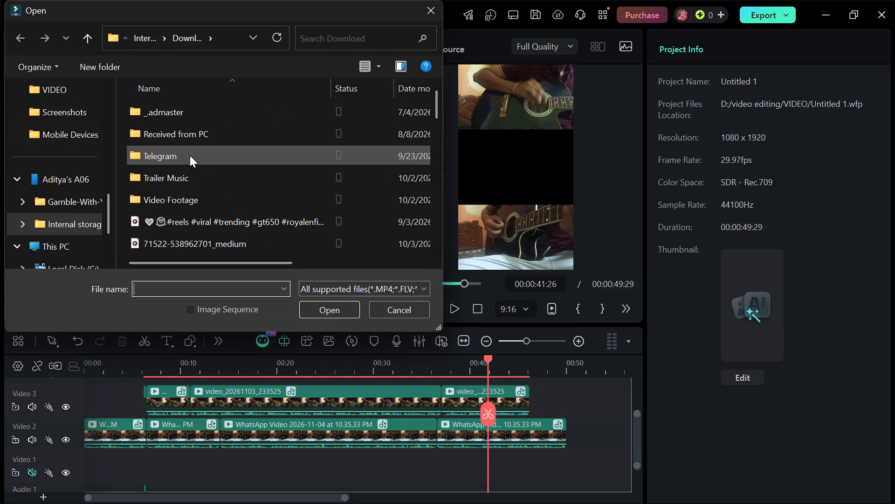
pyautogui.scroll(-3, 34, 235)
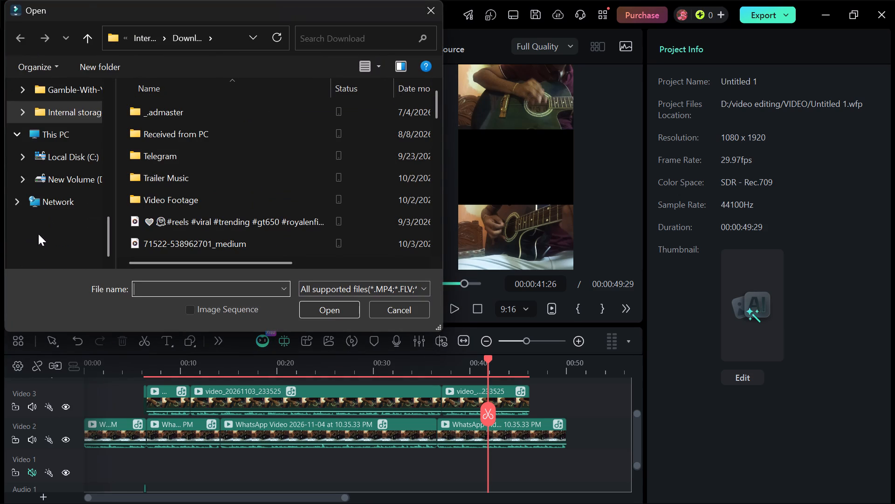
pyautogui.click(83, 175)
pyautogui.scroll(-2, 208, 176)
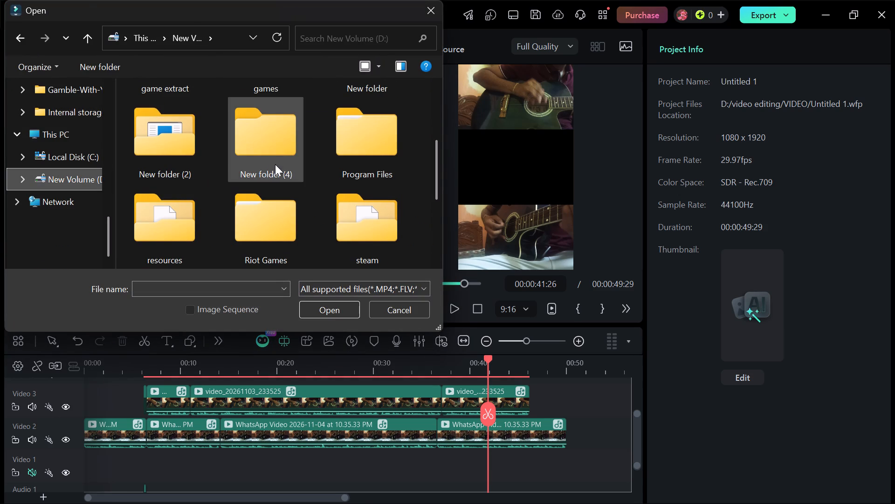
pyautogui.scroll(-4, 276, 166)
pyautogui.doubleClick(165, 159)
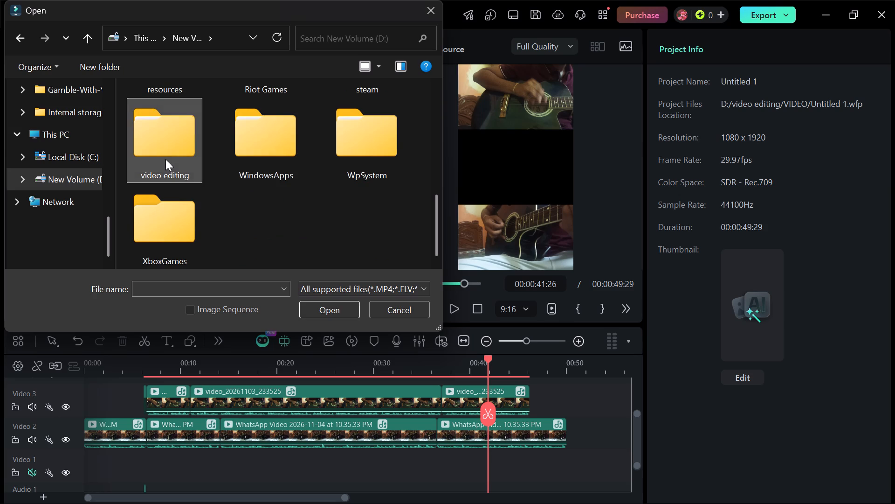
pyautogui.scroll(-1, 168, 196)
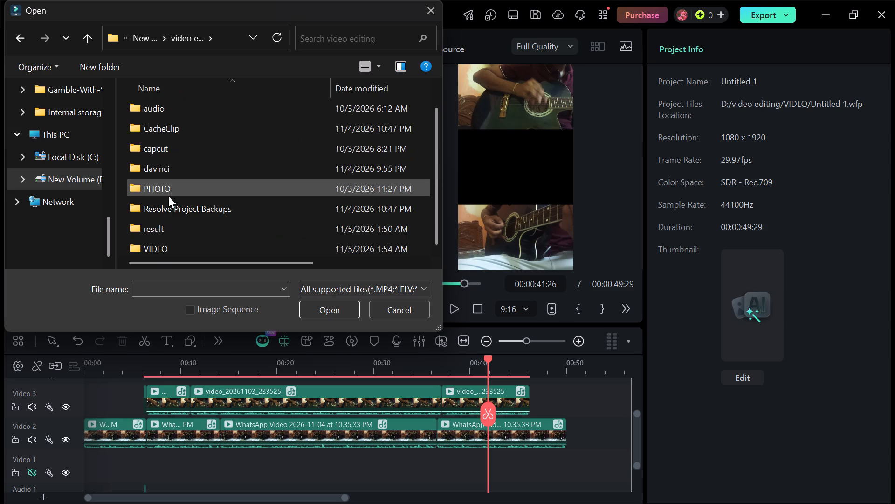
pyautogui.doubleClick(174, 221)
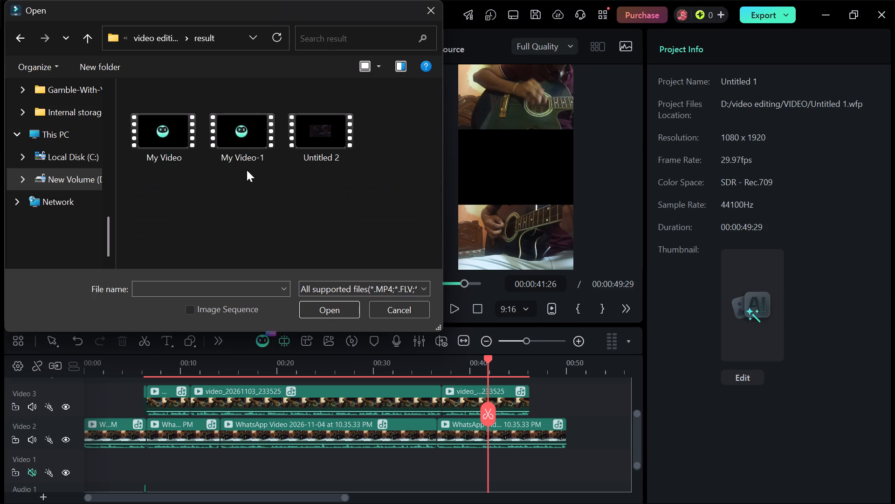
pyautogui.doubleClick(307, 134)
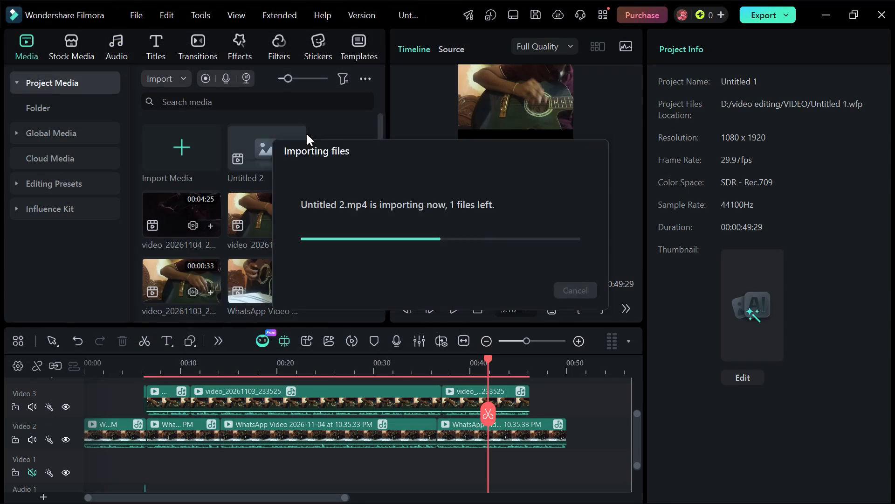
# Place the Untitled 2 video on Video 1, aligned with the start of the Video 3 clips, matching project settings to 1920x1080 30fps.
pyautogui.moveTo(260, 155); pyautogui.dragTo(171, 393)
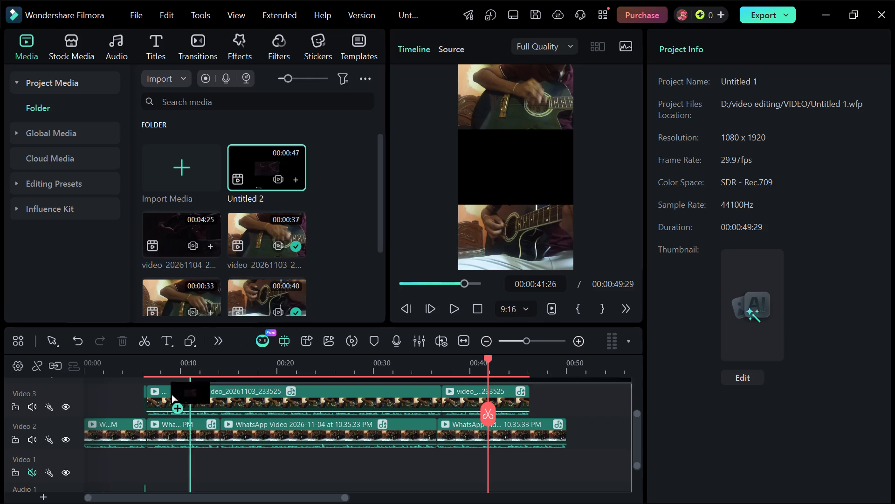
pyautogui.moveTo(171, 393); pyautogui.dragTo(149, 468)
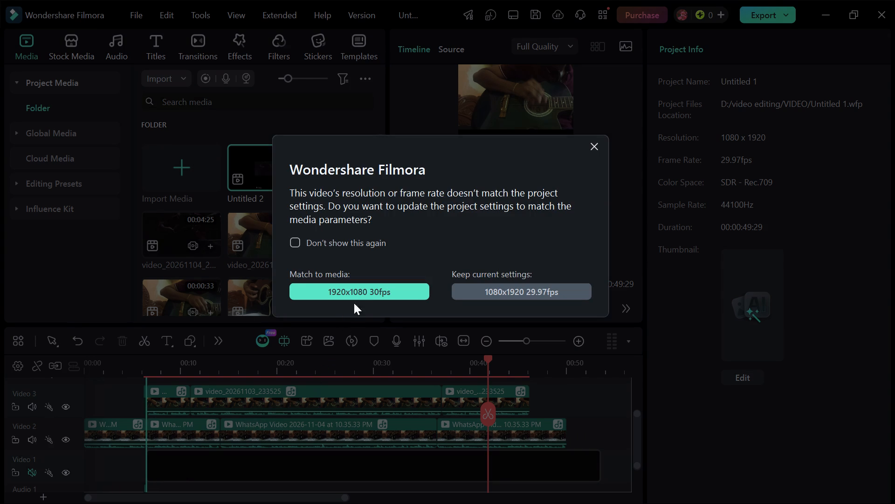
pyautogui.click(360, 288)
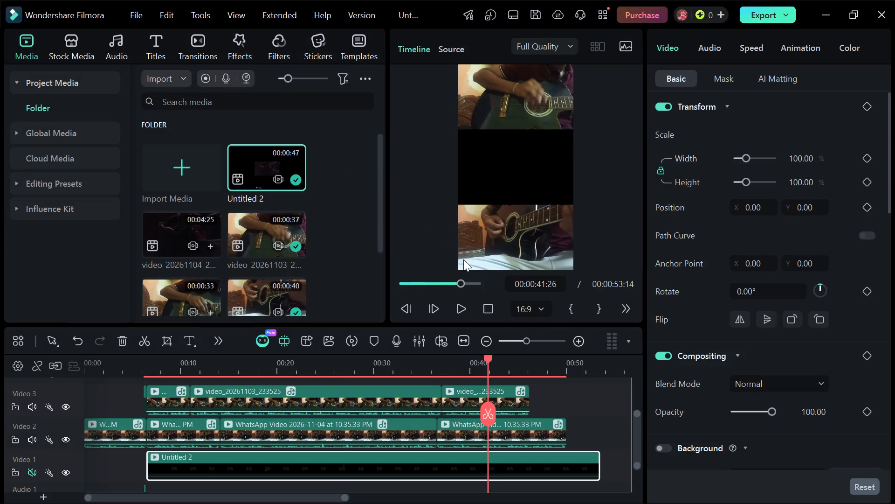
# Change the project aspect ratio to 9:16.
pyautogui.click(326, 461)
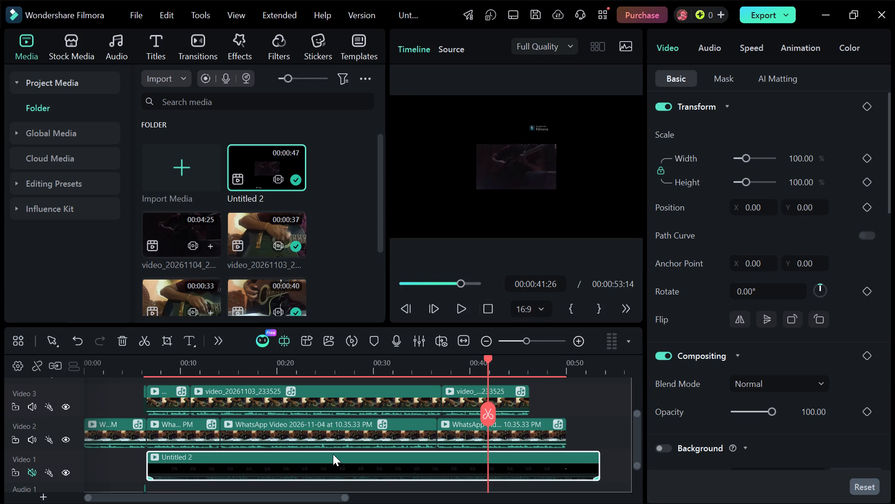
pyautogui.click(541, 305)
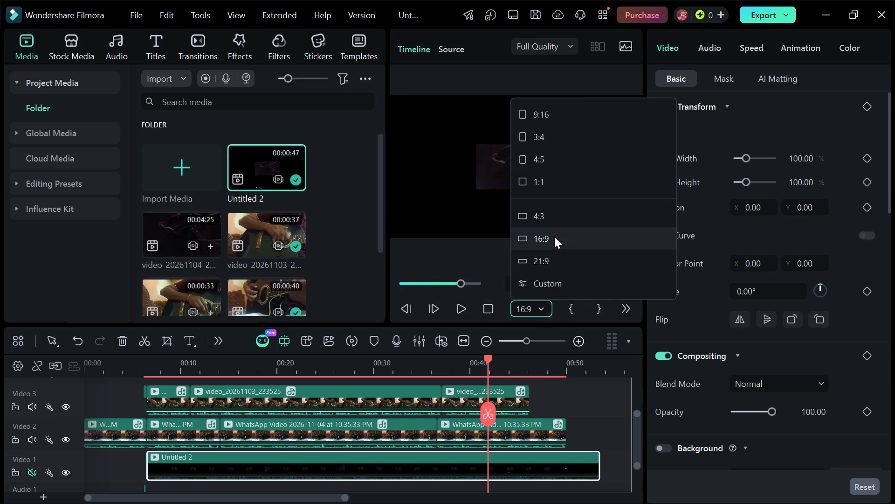
pyautogui.click(558, 114)
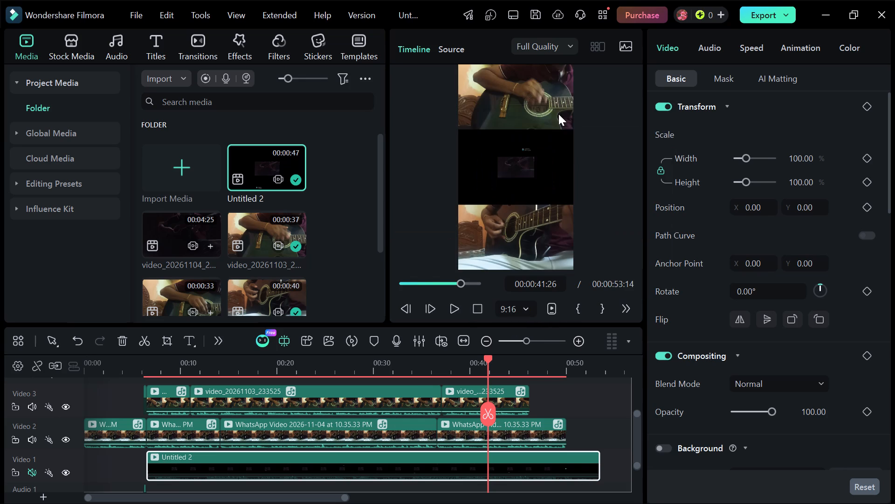
# Enlarge the Untitled 2 clip in the preview to about 325.54% scale so its picture fills the frame width between the guitar clips.
pyautogui.click(528, 162)
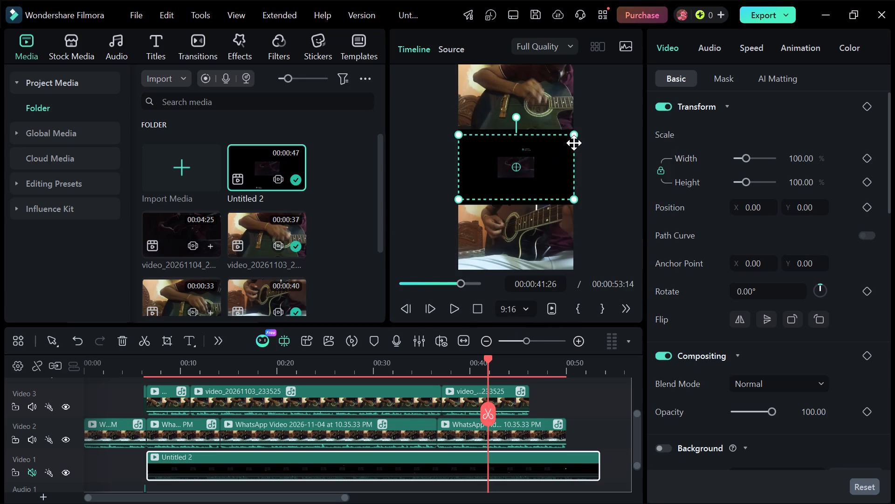
pyautogui.moveTo(574, 137); pyautogui.dragTo(603, 135)
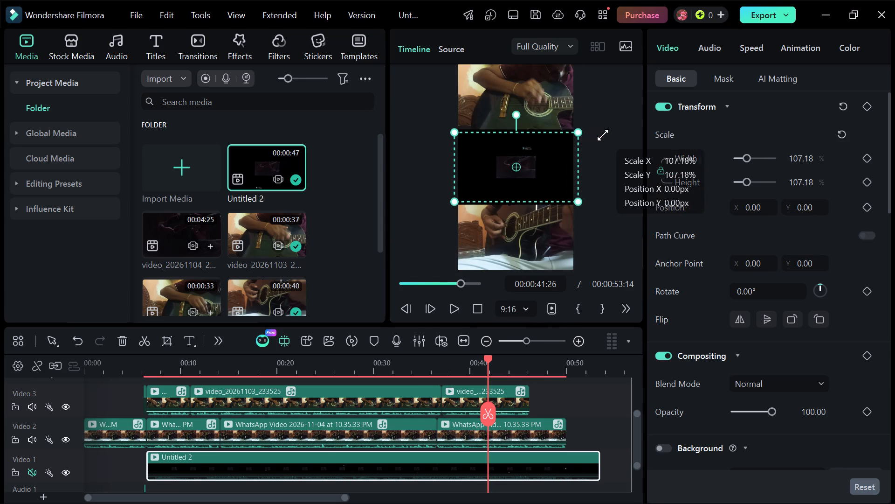
pyautogui.moveTo(603, 135); pyautogui.dragTo(734, 92)
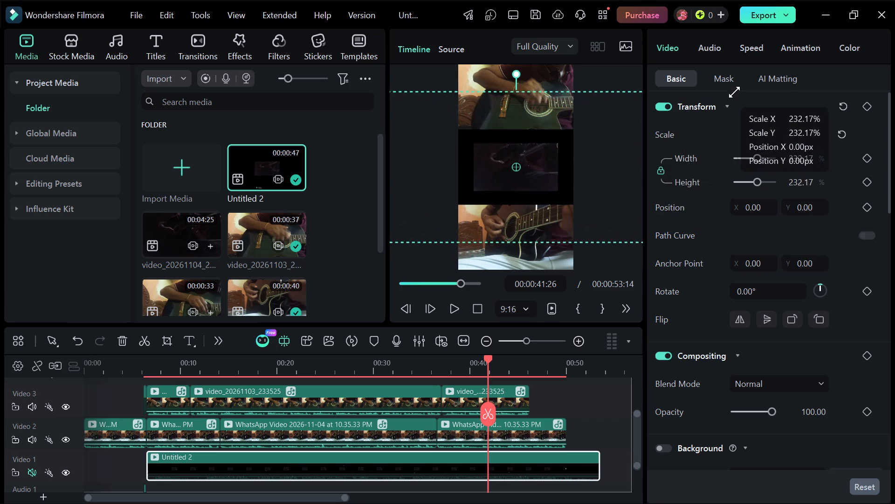
pyautogui.moveTo(734, 92); pyautogui.dragTo(796, 75)
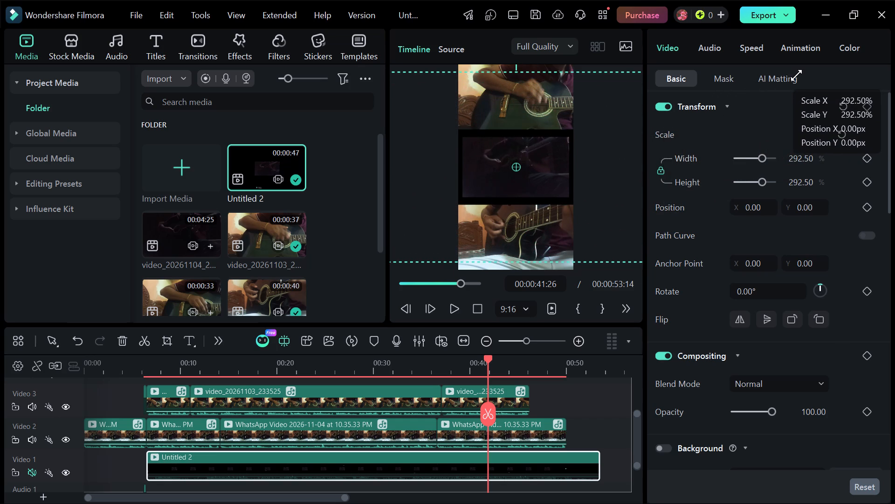
pyautogui.moveTo(796, 75); pyautogui.dragTo(856, 66)
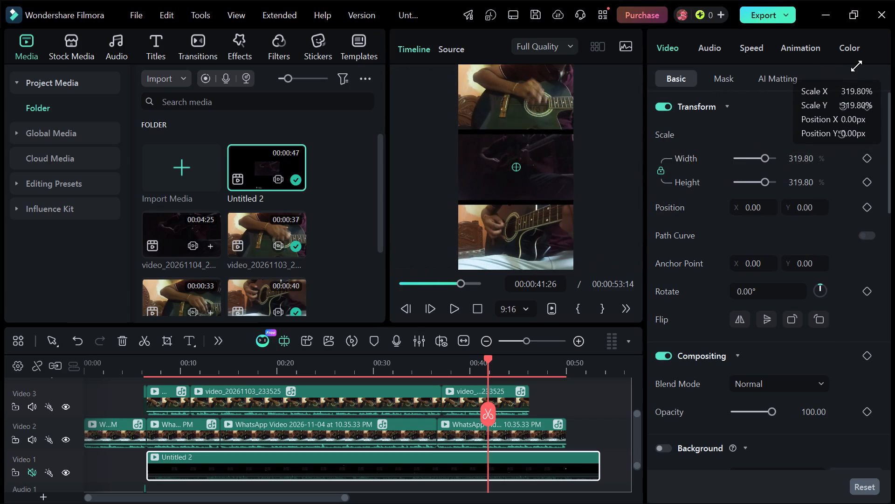
pyautogui.moveTo(856, 66); pyautogui.dragTo(866, 63)
pyautogui.click(555, 163)
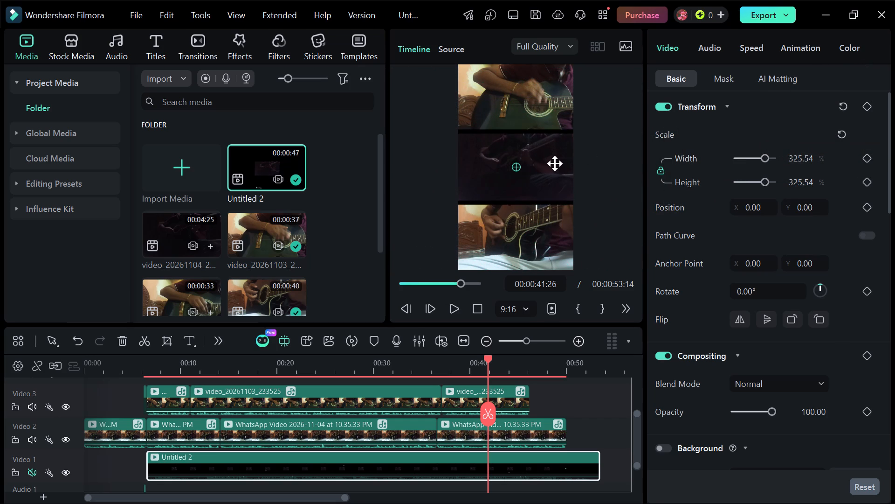
pyautogui.click(553, 164)
pyautogui.click(517, 176)
# Unmute the Video 1 track that holds the Untitled 2 clip.
pyautogui.click(306, 468)
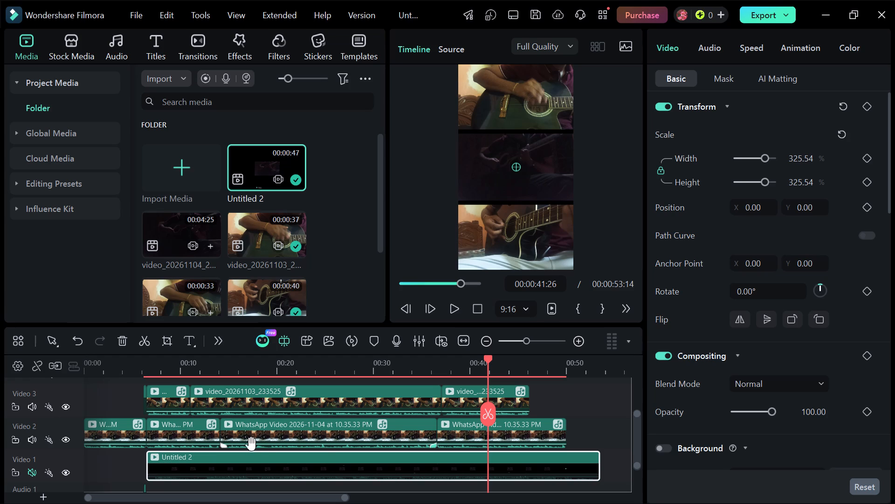
pyautogui.click(489, 350)
pyautogui.moveTo(485, 351); pyautogui.dragTo(509, 358)
pyautogui.scroll(-3, 399, 440)
pyautogui.scroll(2, 399, 440)
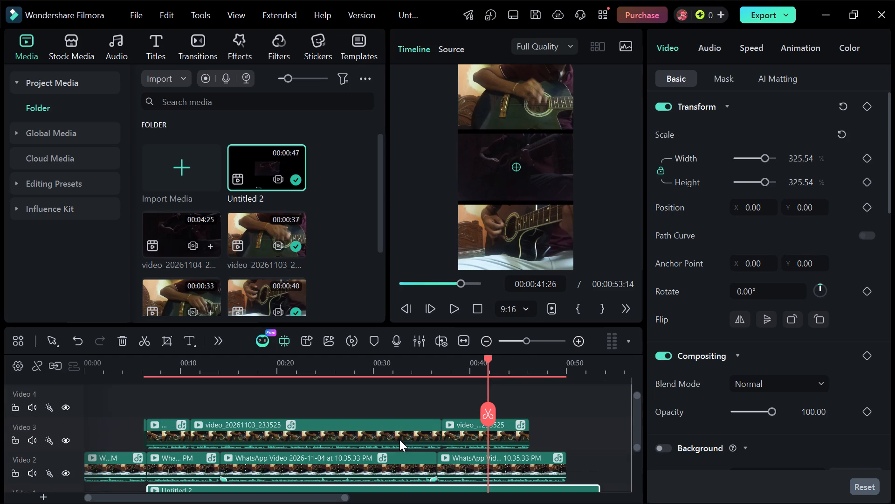
pyautogui.scroll(-1, 487, 459)
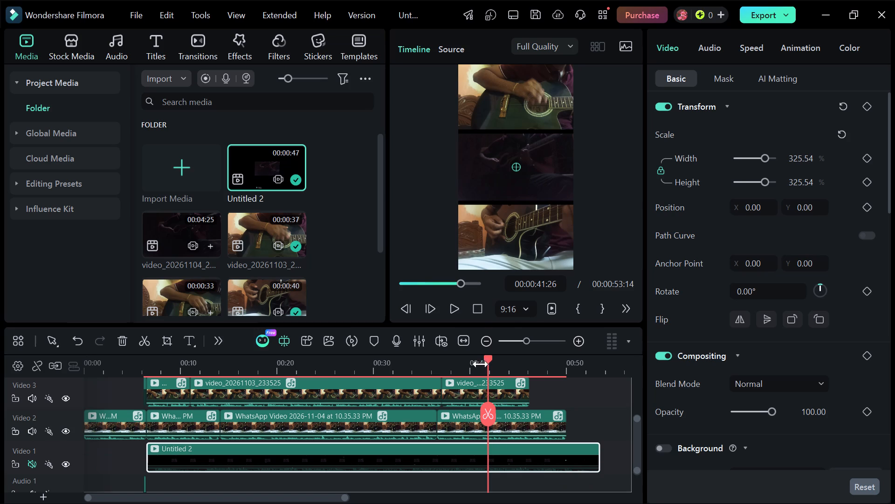
pyautogui.click(34, 469)
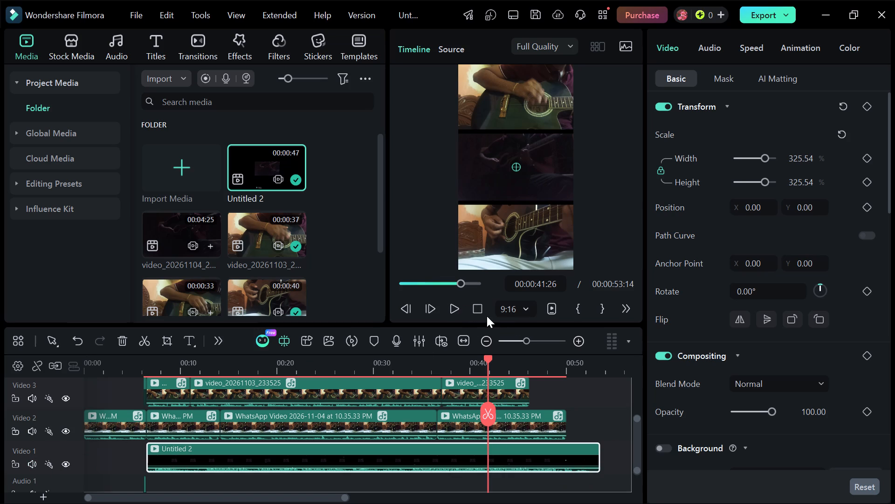
# Split the Untitled 2 clip on Video 1 at 00:00:48:11, just before its Filmora logo outro begins.
pyautogui.click(457, 316)
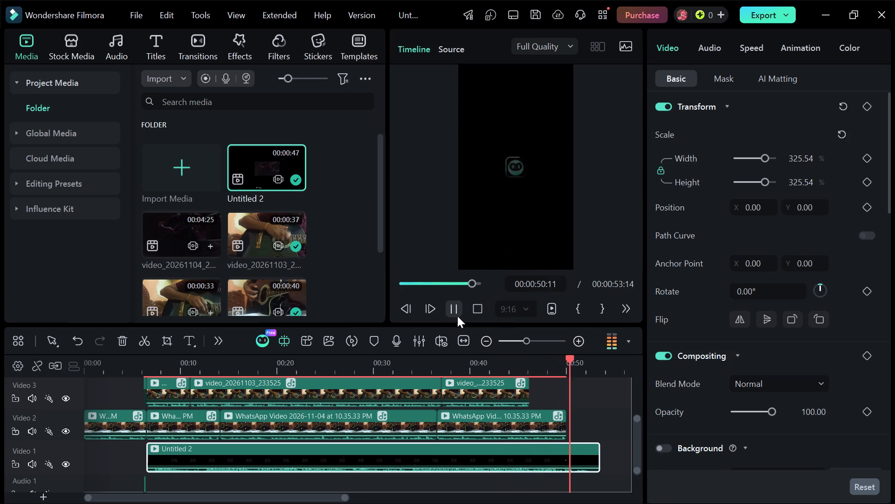
pyautogui.click(457, 316)
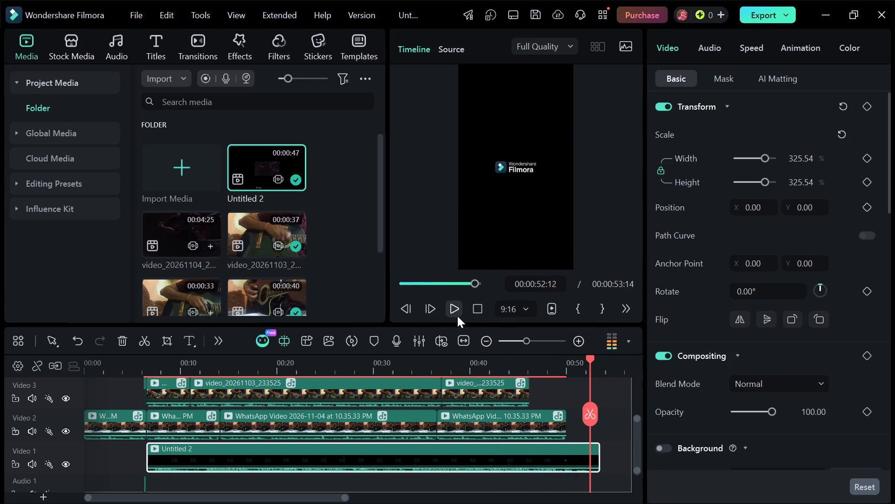
pyautogui.moveTo(592, 359); pyautogui.dragTo(587, 360)
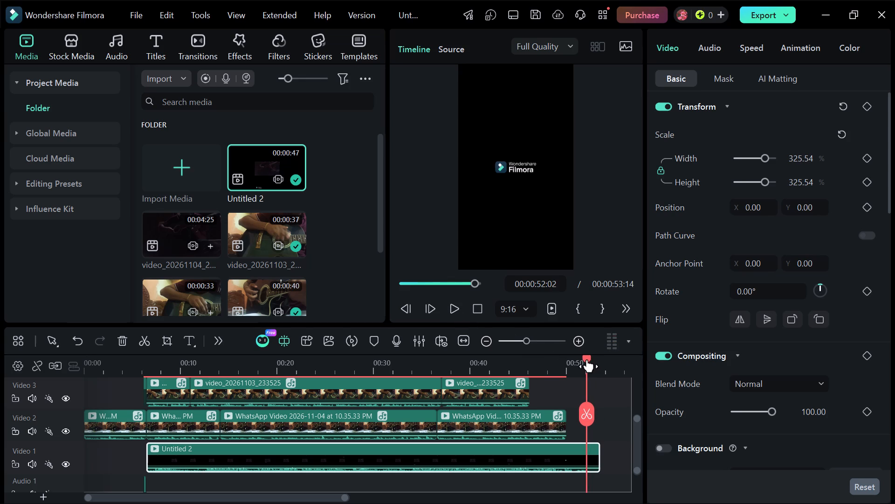
pyautogui.moveTo(587, 360); pyautogui.dragTo(554, 378)
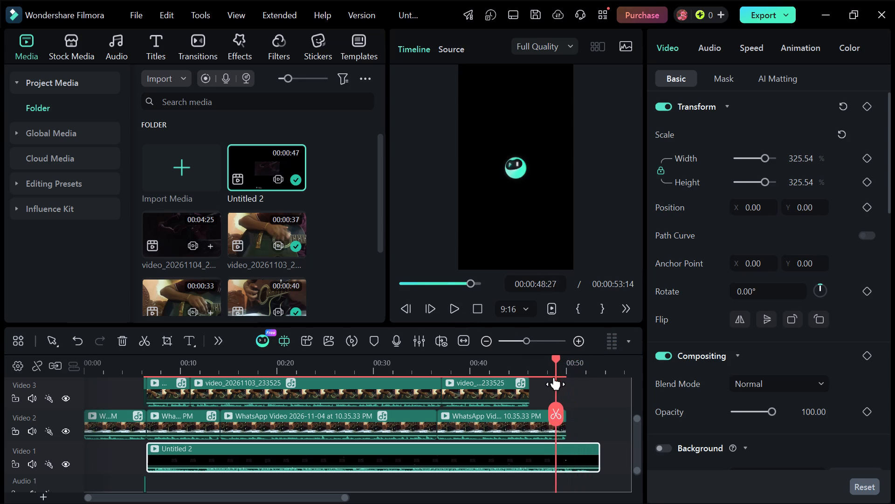
pyautogui.moveTo(554, 378); pyautogui.dragTo(548, 378)
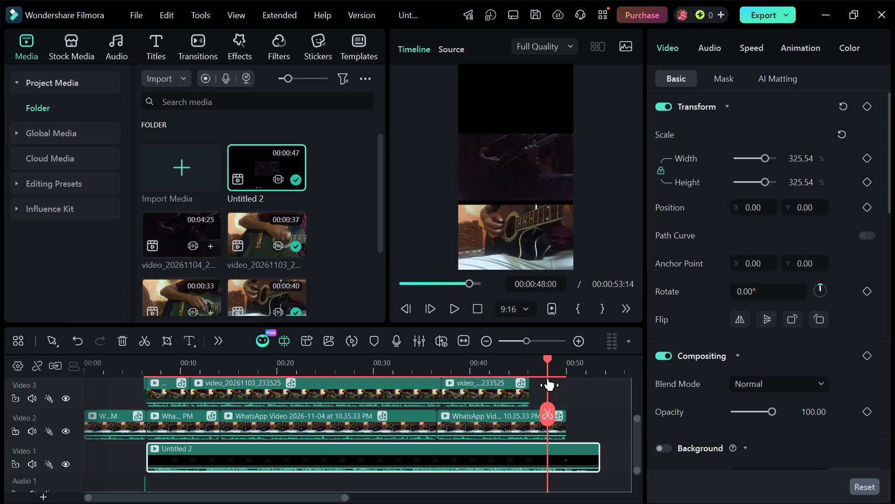
pyautogui.moveTo(548, 378); pyautogui.dragTo(554, 378)
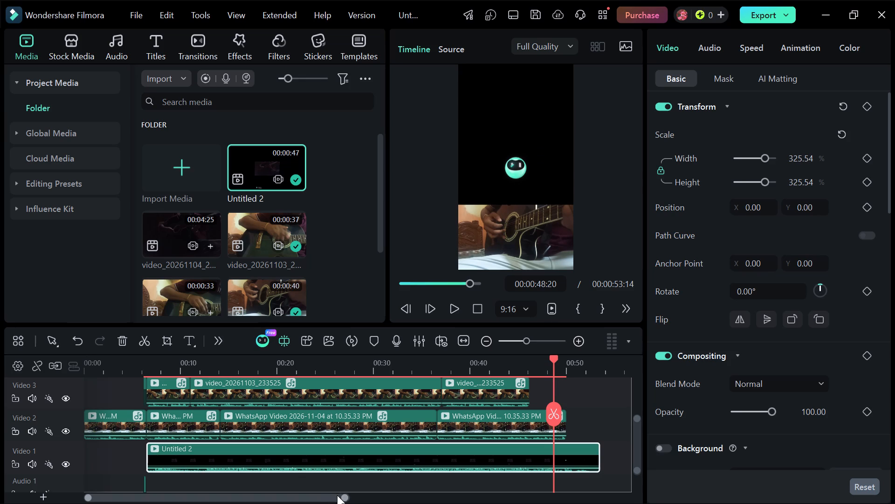
pyautogui.moveTo(343, 495); pyautogui.dragTo(169, 503)
pyautogui.moveTo(147, 494); pyautogui.dragTo(264, 482)
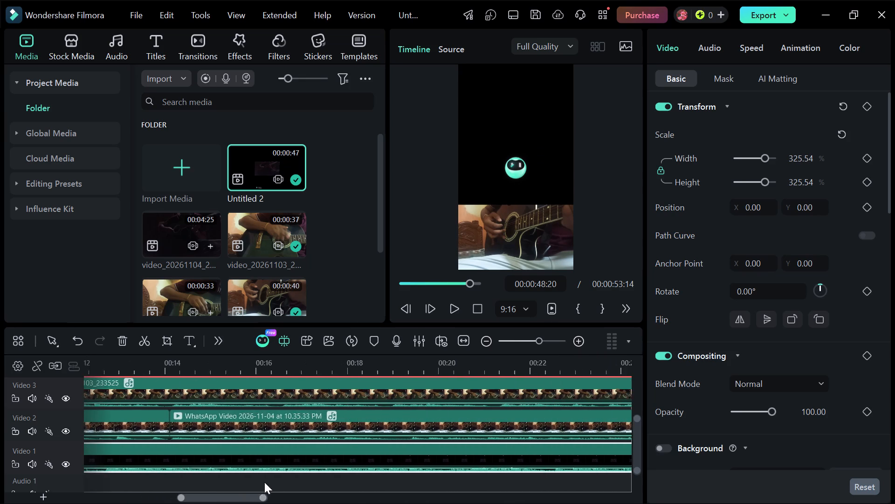
pyautogui.moveTo(264, 482); pyautogui.dragTo(472, 468)
pyautogui.moveTo(354, 359); pyautogui.dragTo(344, 359)
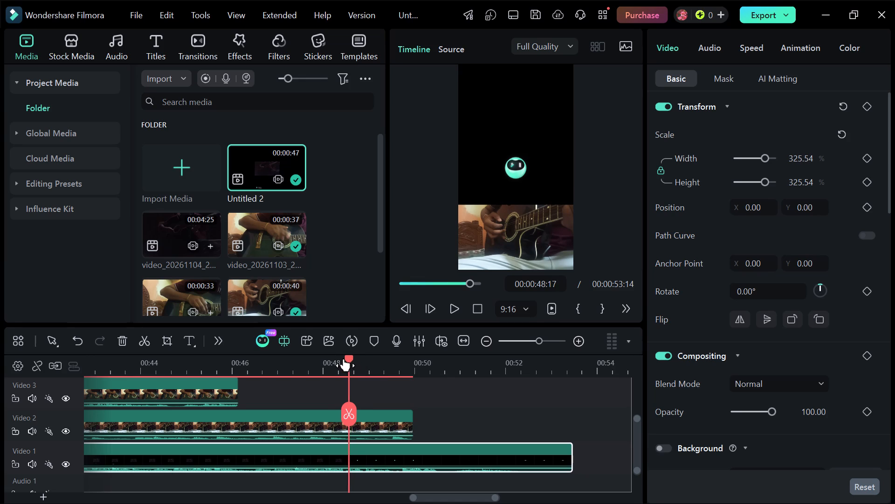
pyautogui.moveTo(344, 359); pyautogui.dragTo(309, 364)
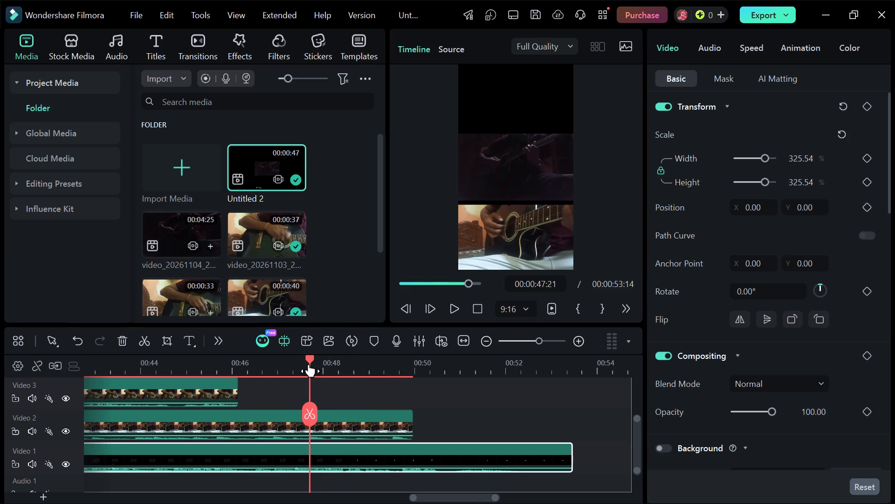
pyautogui.moveTo(309, 364); pyautogui.dragTo(324, 364)
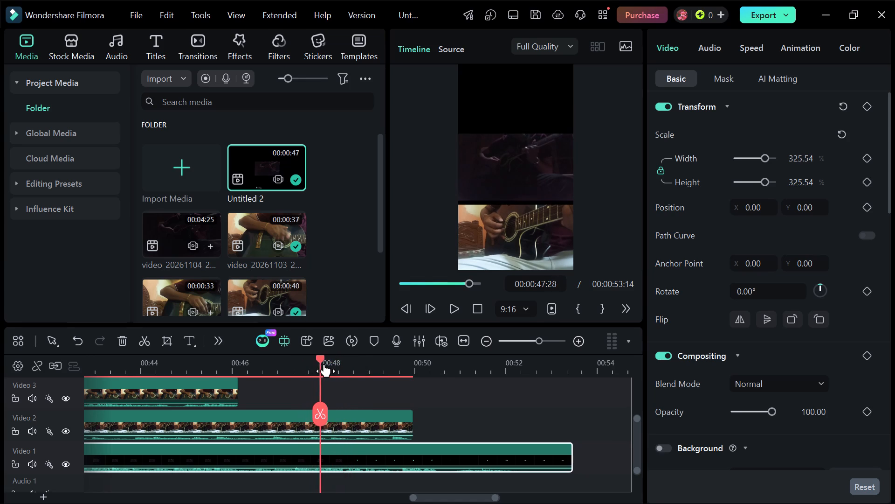
pyautogui.moveTo(324, 364); pyautogui.dragTo(343, 366)
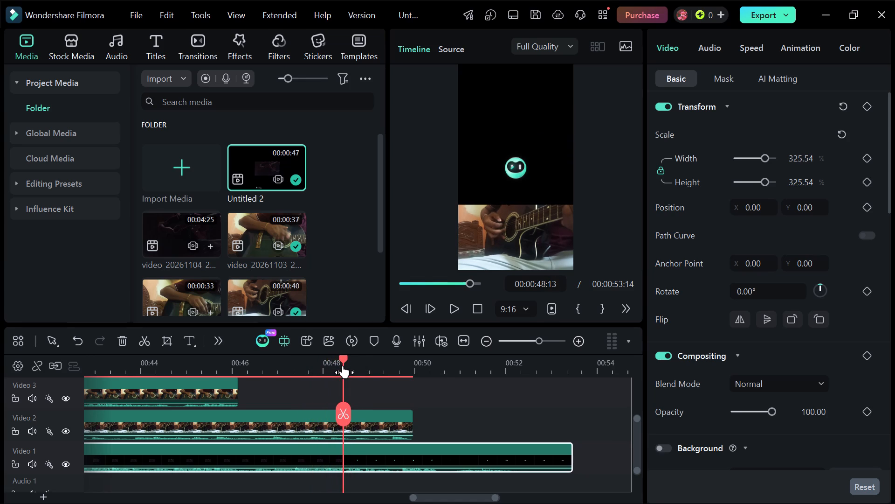
pyautogui.moveTo(343, 366); pyautogui.dragTo(340, 367)
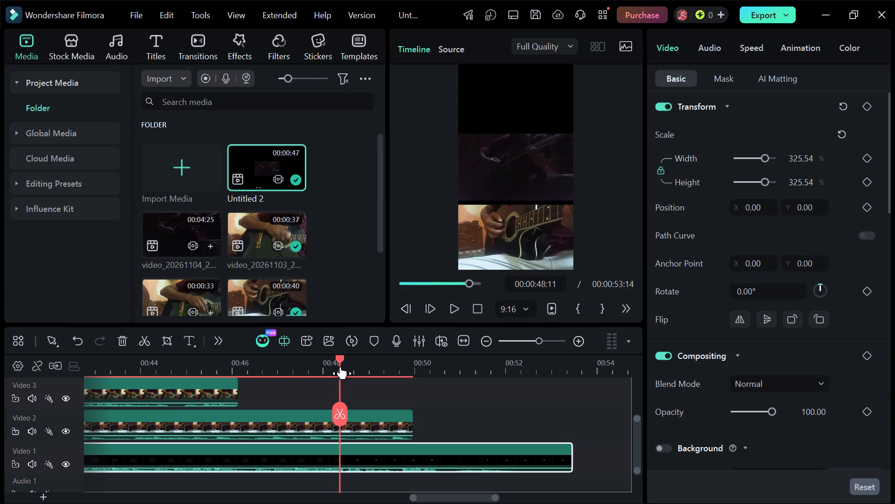
pyautogui.press('c')
pyautogui.moveTo(346, 380); pyautogui.dragTo(349, 400)
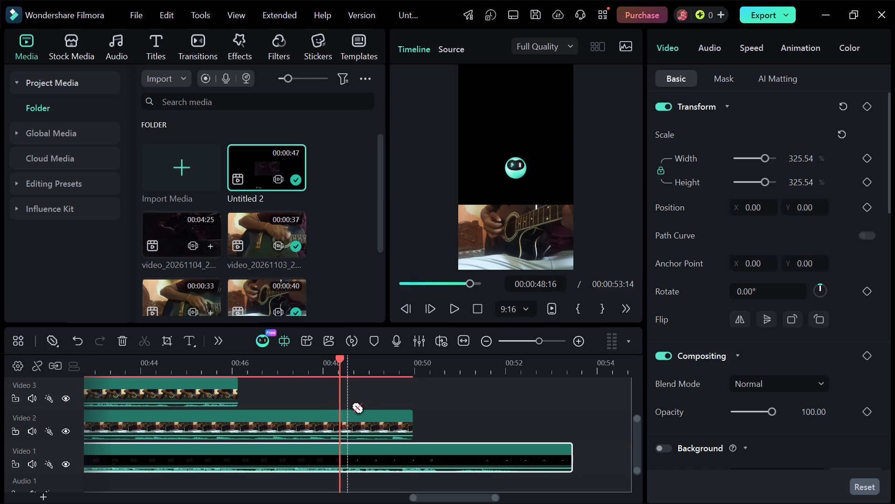
pyautogui.press('c')
pyautogui.press('v')
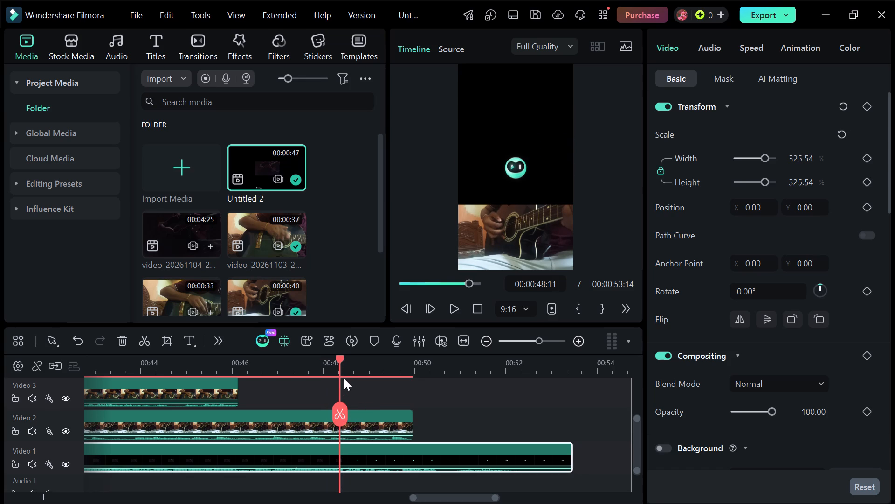
pyautogui.click(340, 414)
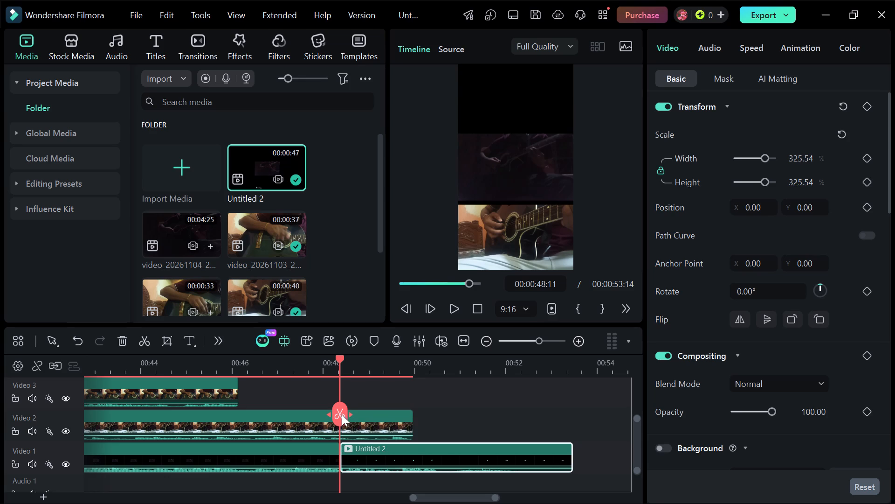
# Delete the logo outro part of Untitled 2 after the split.
pyautogui.rightClick(382, 464)
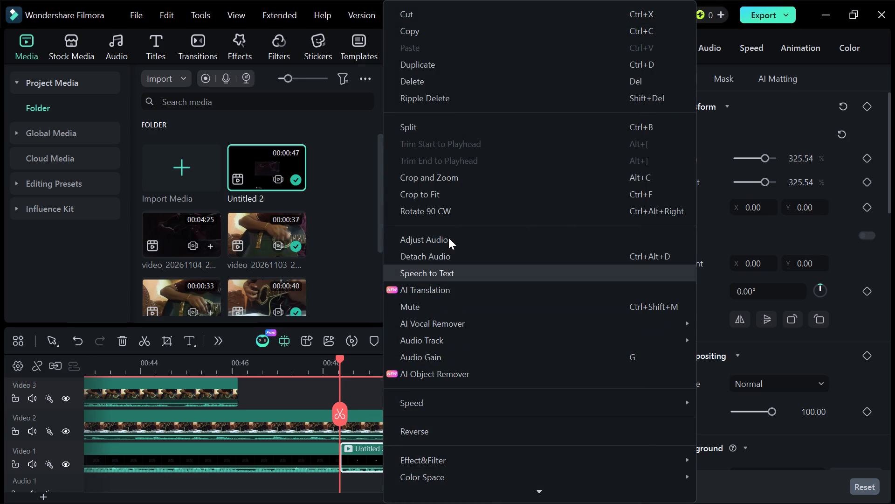
pyautogui.click(501, 76)
# Split the last Video 2 clip at 00:00:48:11 and delete the part after the cut.
pyautogui.click(372, 436)
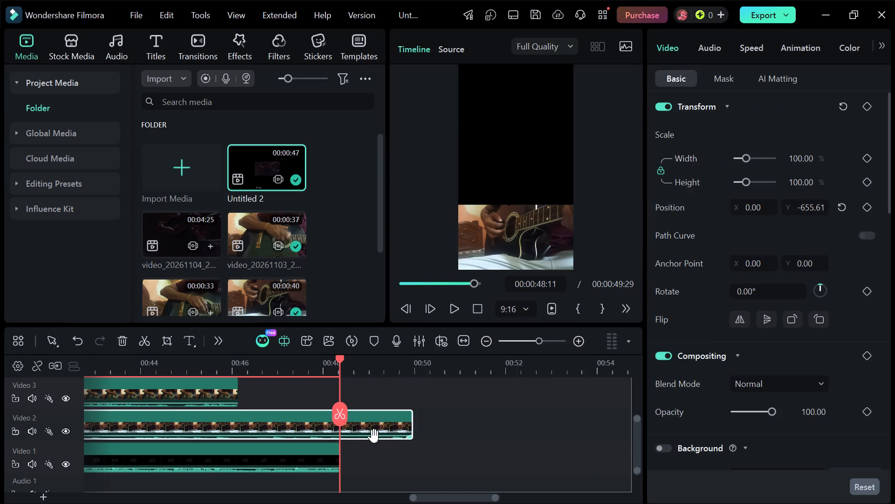
pyautogui.rightClick(374, 436)
pyautogui.click(339, 427)
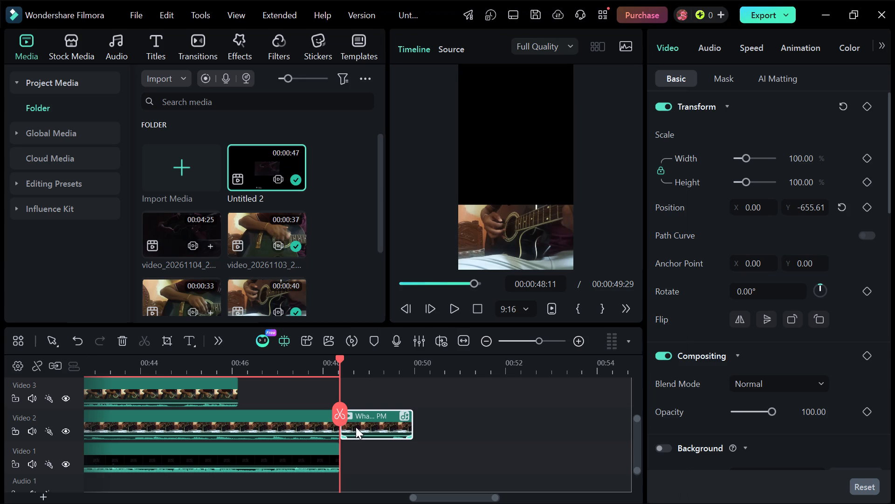
pyautogui.click(359, 427)
pyautogui.rightClick(359, 427)
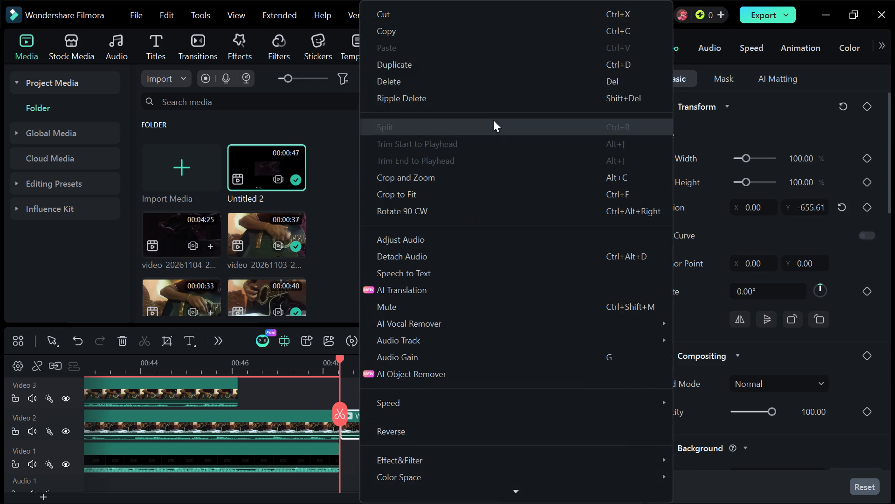
pyautogui.click(533, 78)
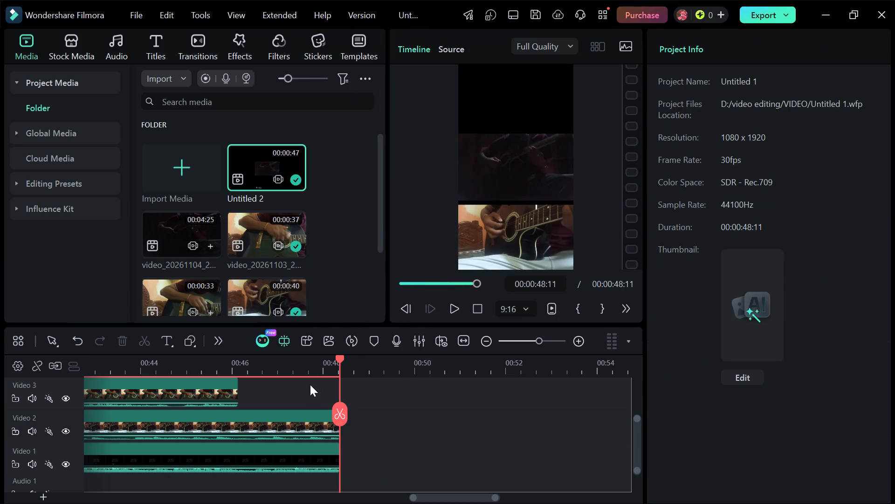
# Play the timeline from before its trimmed ending to check the layered clips.
pyautogui.moveTo(340, 358); pyautogui.dragTo(188, 390)
pyautogui.click(458, 301)
# Play the timeline from 00:00:05:26 to about 00:00:08:08 to check how the layered clips start together.
pyautogui.moveTo(338, 359); pyautogui.dragTo(229, 385)
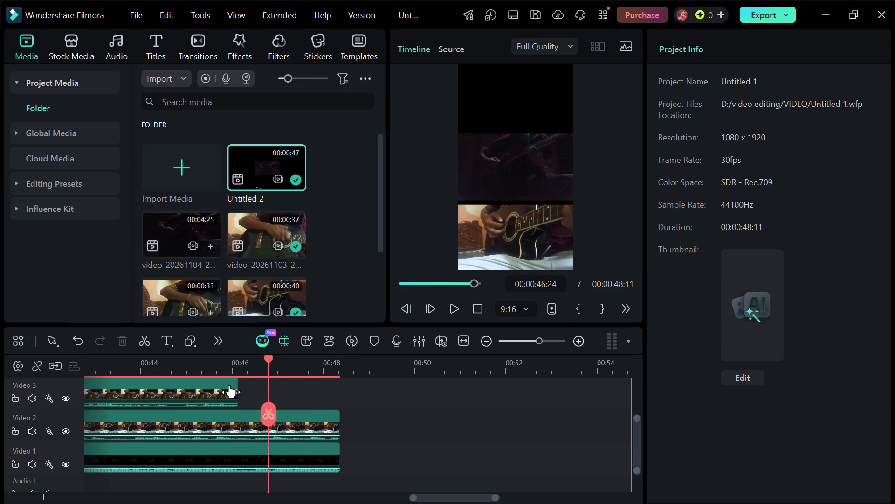
pyautogui.moveTo(229, 385); pyautogui.dragTo(84, 471)
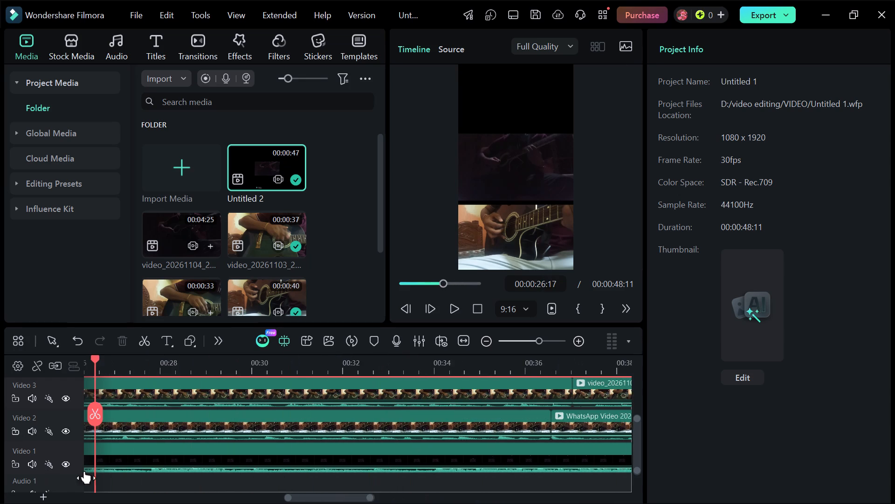
pyautogui.moveTo(84, 471); pyautogui.dragTo(203, 484)
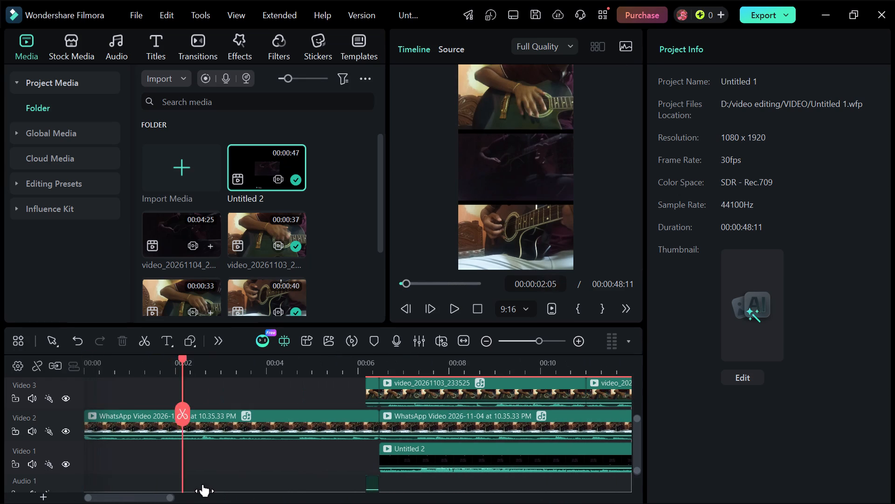
pyautogui.moveTo(203, 484); pyautogui.dragTo(250, 476)
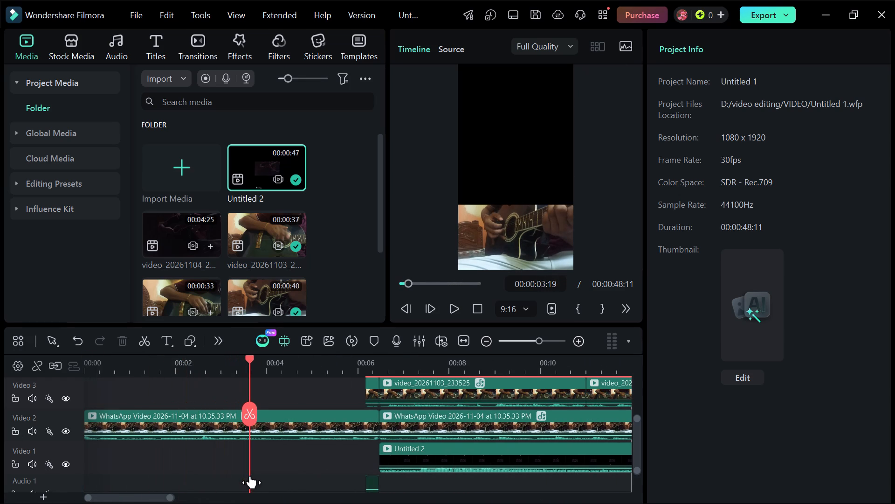
pyautogui.moveTo(250, 476); pyautogui.dragTo(351, 477)
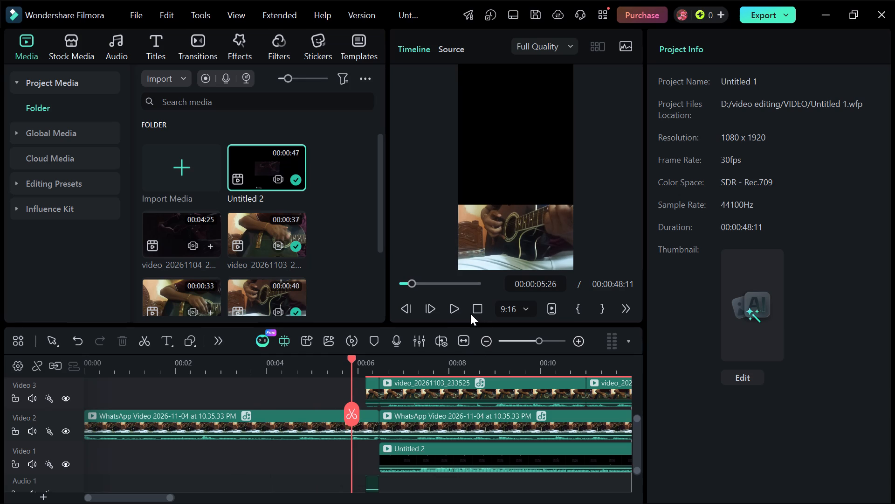
pyautogui.click(451, 313)
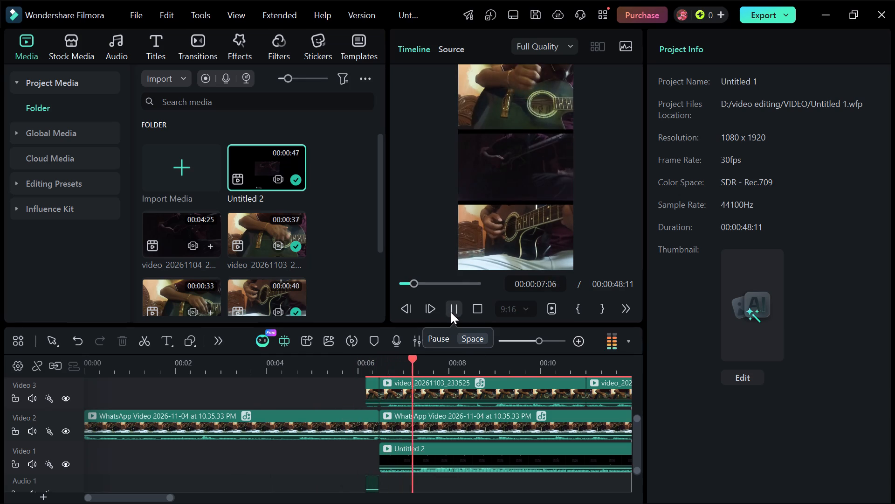
pyautogui.click(451, 312)
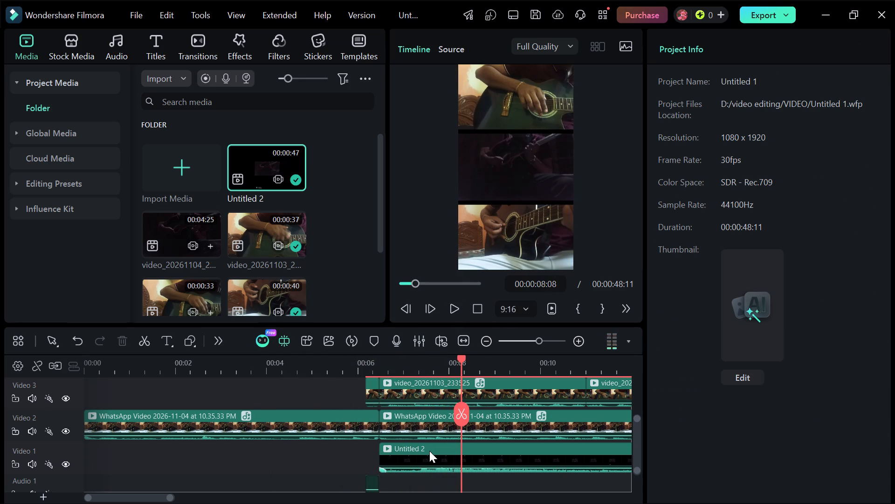
# Move the Untitled 2 clip on Video 1 about 16 frames later, so it starts at about 7 seconds.
pyautogui.click(429, 451)
pyautogui.moveTo(429, 451); pyautogui.dragTo(442, 452)
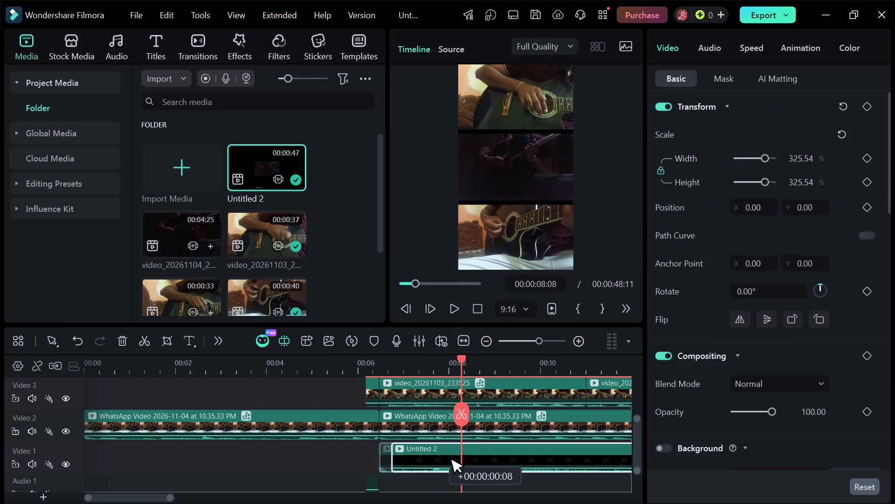
pyautogui.moveTo(442, 452); pyautogui.dragTo(454, 451)
# Delete the short background music fragment on Audio 1 at about 6 seconds.
pyautogui.click(371, 489)
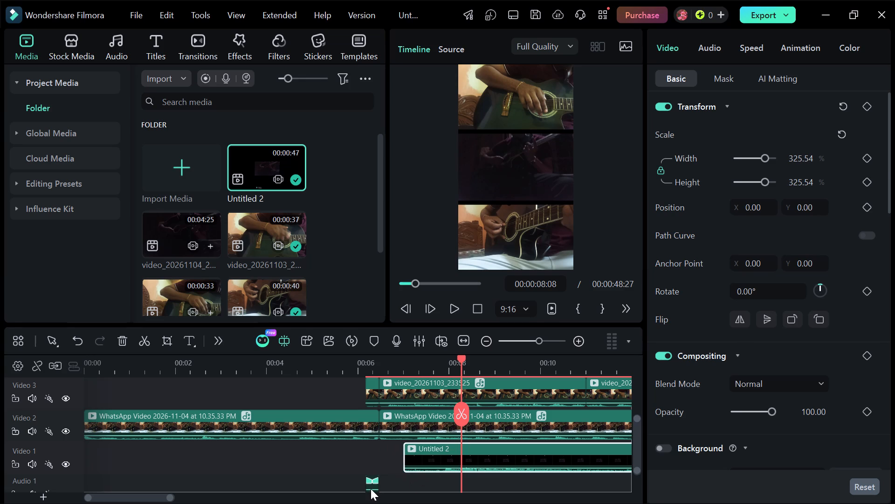
pyautogui.rightClick(371, 489)
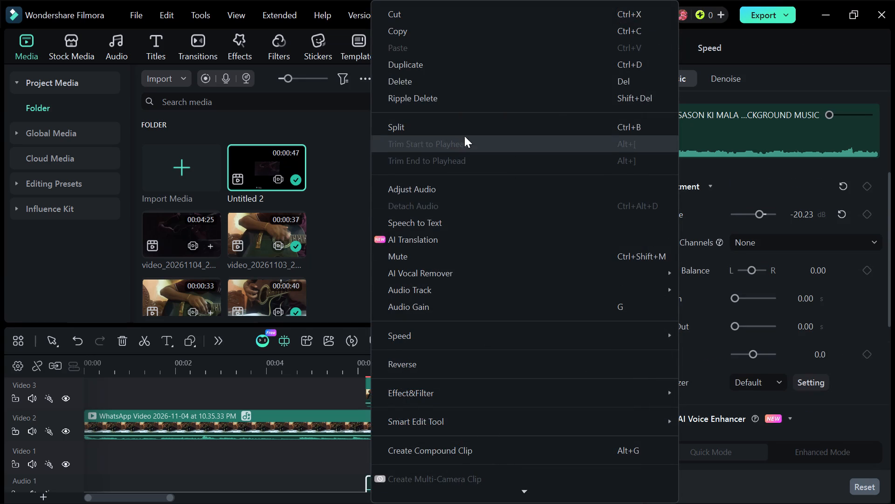
pyautogui.click(547, 74)
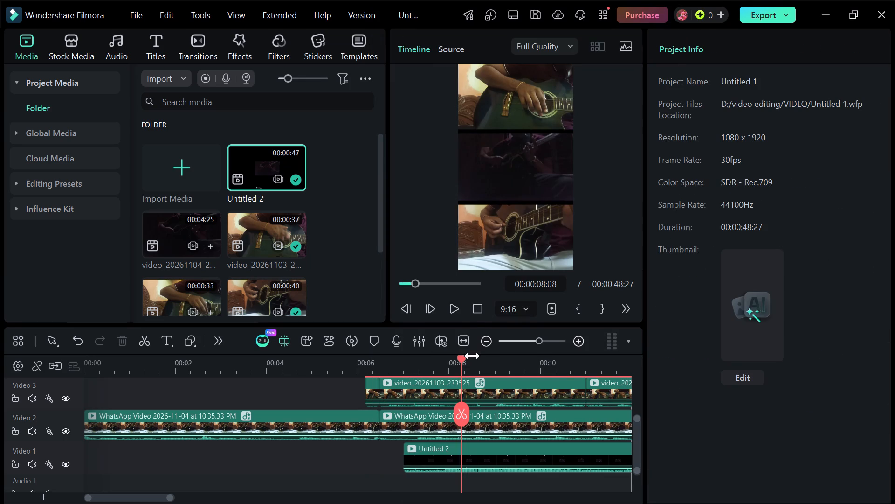
# Delete the short leftover piece at the start of Video 3, before 00:00:06:14.
pyautogui.moveTo(461, 362); pyautogui.dragTo(378, 380)
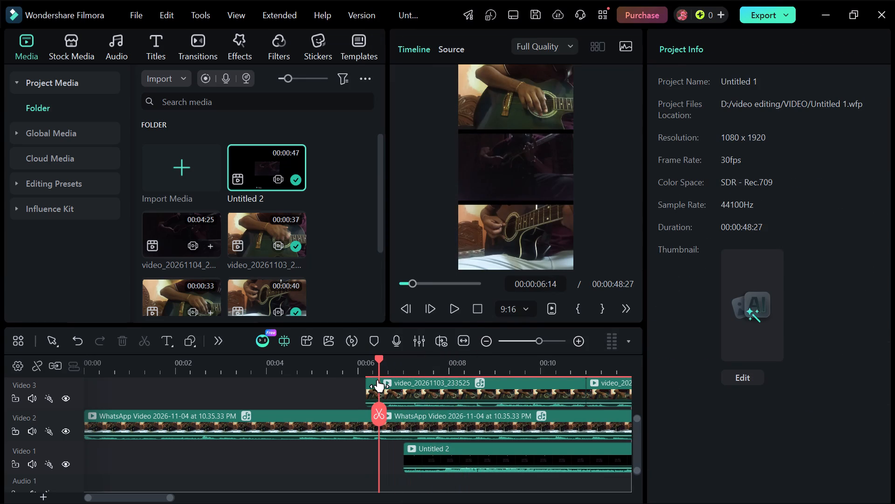
pyautogui.moveTo(378, 380); pyautogui.dragTo(376, 381)
pyautogui.click(370, 385)
pyautogui.rightClick(370, 385)
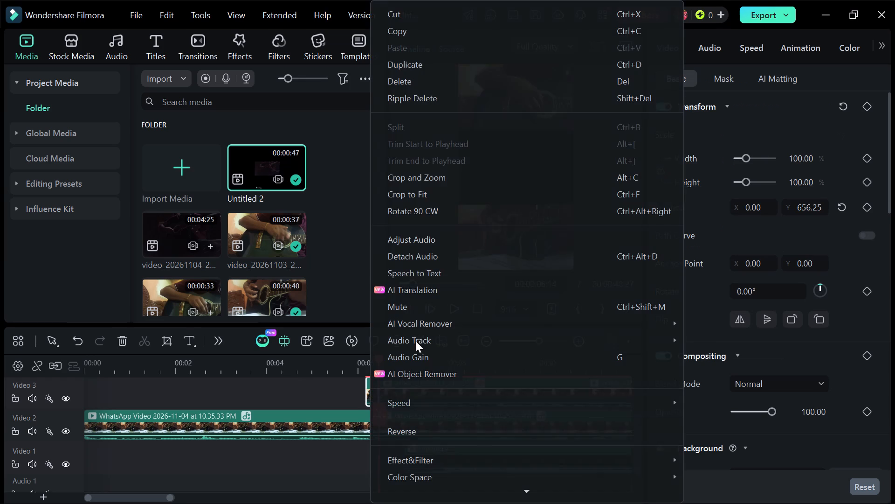
pyautogui.click(558, 83)
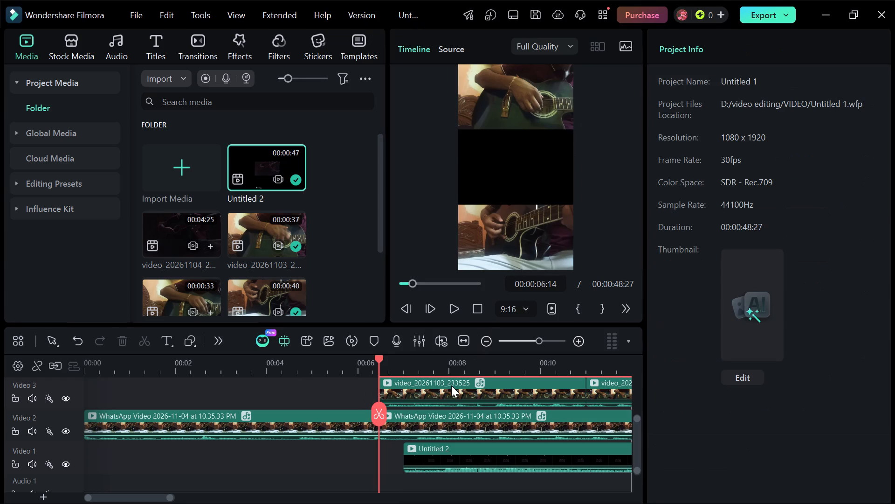
# Move the first video_20261103_233525 clip on Video 3 earlier, so it starts at about 5.6 seconds.
pyautogui.click(451, 385)
pyautogui.moveTo(451, 385); pyautogui.dragTo(435, 392)
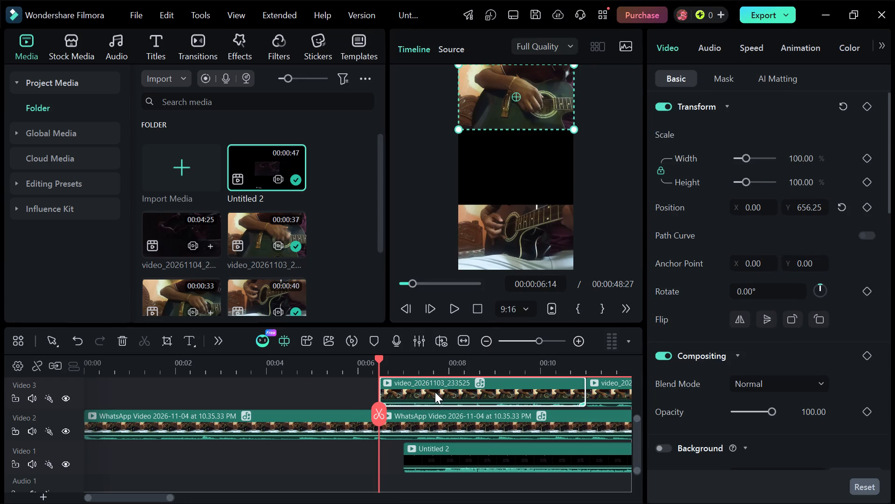
pyautogui.moveTo(435, 392); pyautogui.dragTo(416, 397)
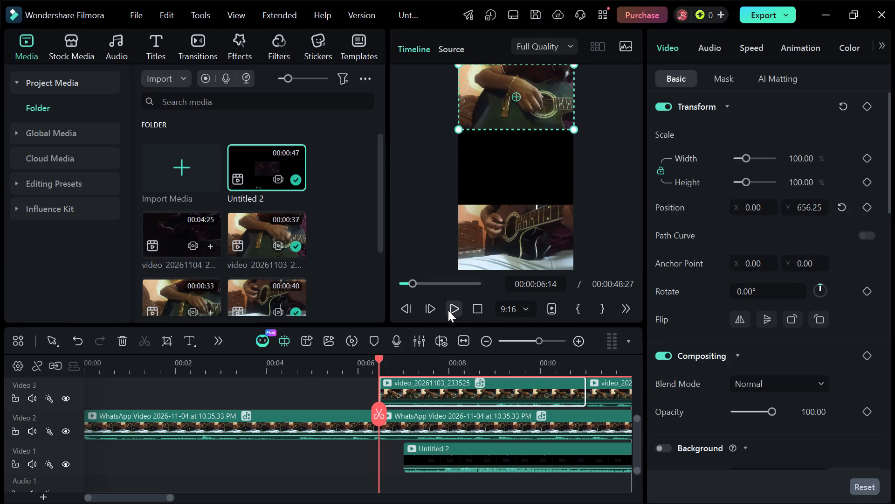
pyautogui.click(448, 310)
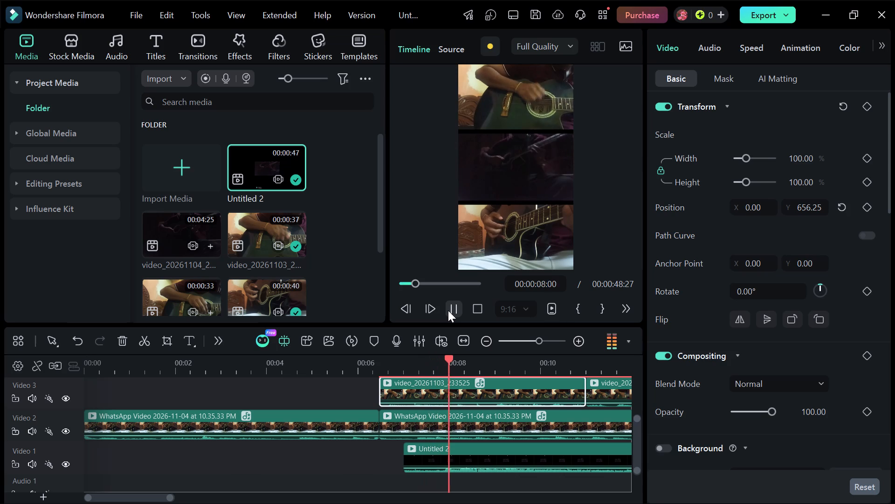
pyautogui.click(448, 310)
pyautogui.moveTo(452, 386); pyautogui.dragTo(413, 424)
# Move the second video_20261103_233525 clip on Video 3 earlier to meet the first clip's end, at about 10.2 seconds.
pyautogui.click(598, 426)
pyautogui.moveTo(597, 427); pyautogui.dragTo(559, 434)
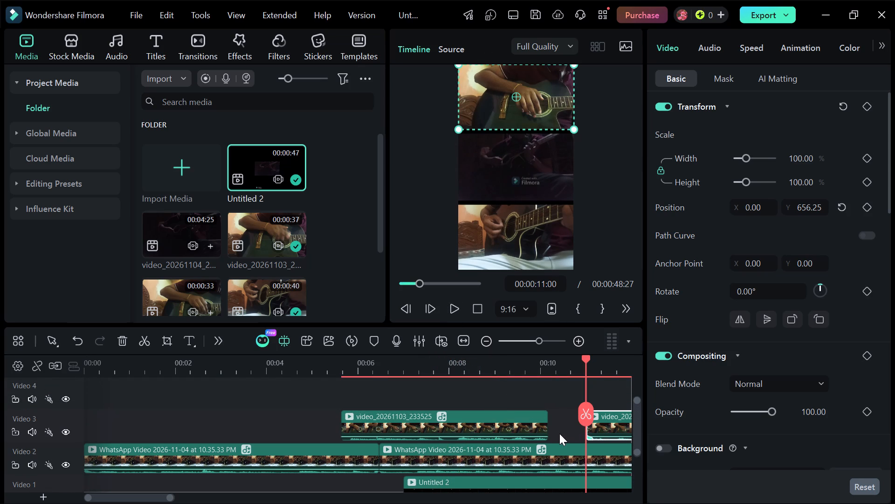
pyautogui.moveTo(559, 434); pyautogui.dragTo(541, 435)
pyautogui.moveTo(623, 429); pyautogui.dragTo(609, 427)
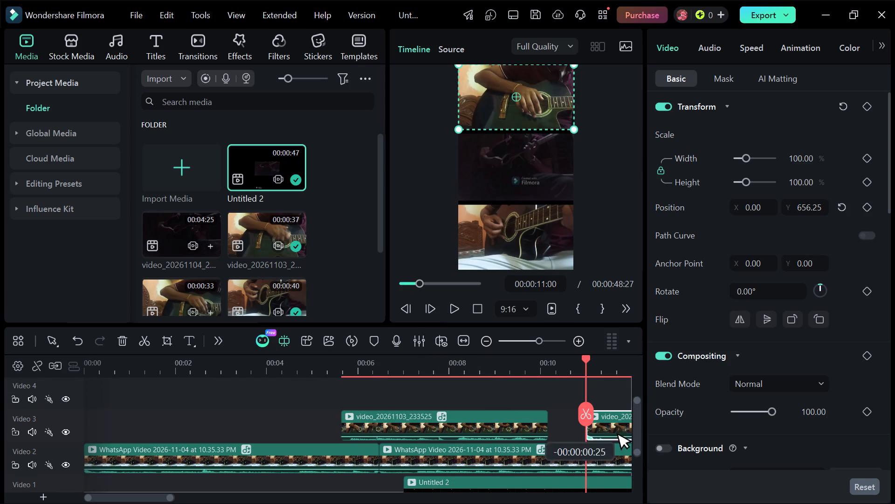
pyautogui.moveTo(609, 427); pyautogui.dragTo(584, 427)
# Copy the first video_20261103_233525 clip on Video 3.
pyautogui.click(498, 424)
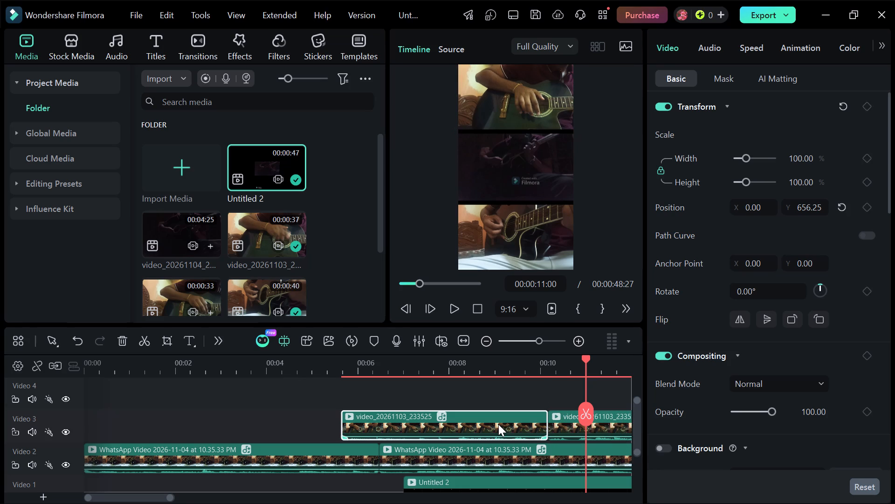
pyautogui.hotkey('ctrl', 'c')
# Move the last Video 3 clip earlier to close the gap before it, so it starts at about 36.2 seconds.
pyautogui.moveTo(586, 358); pyautogui.dragTo(696, 432)
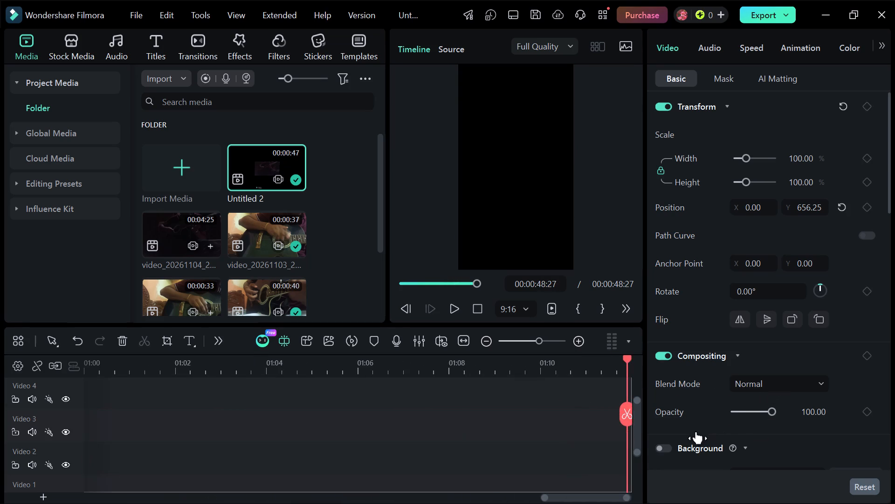
pyautogui.moveTo(696, 432); pyautogui.dragTo(160, 474)
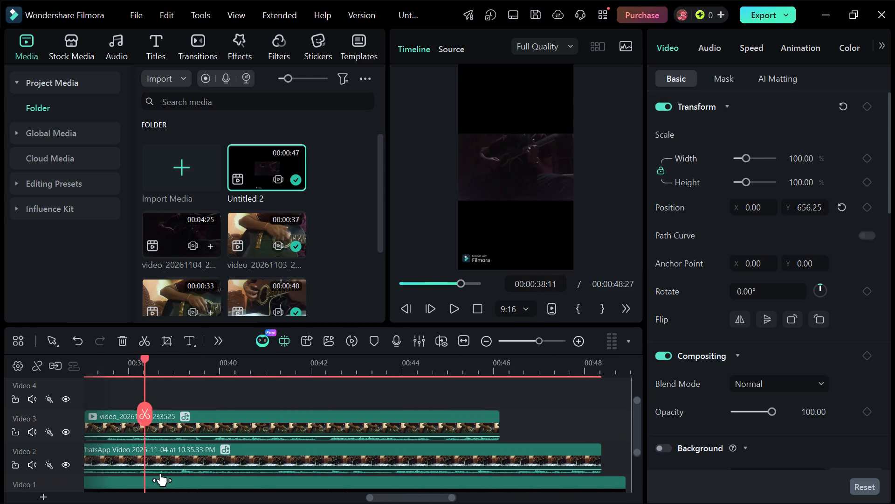
pyautogui.moveTo(160, 474); pyautogui.dragTo(162, 473)
pyautogui.moveTo(169, 470); pyautogui.dragTo(143, 474)
pyautogui.click(204, 422)
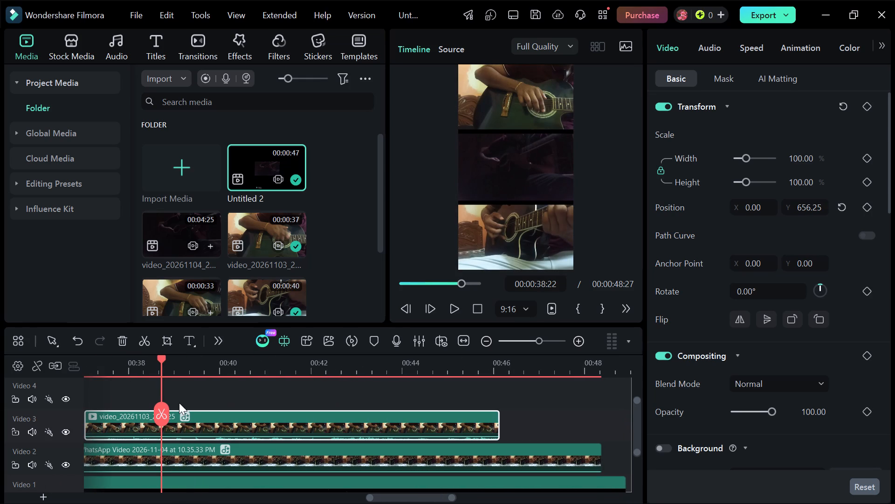
pyautogui.moveTo(155, 357); pyautogui.dragTo(136, 363)
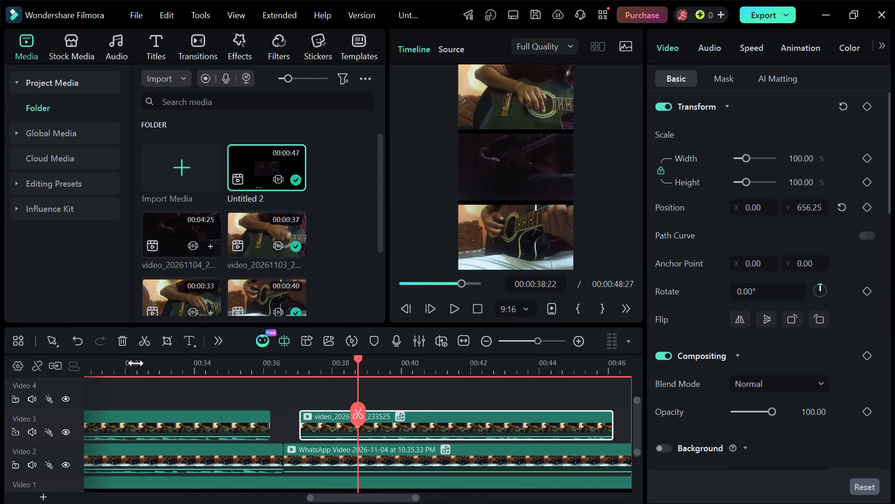
pyautogui.moveTo(136, 363); pyautogui.dragTo(151, 364)
pyautogui.moveTo(309, 415); pyautogui.dragTo(295, 416)
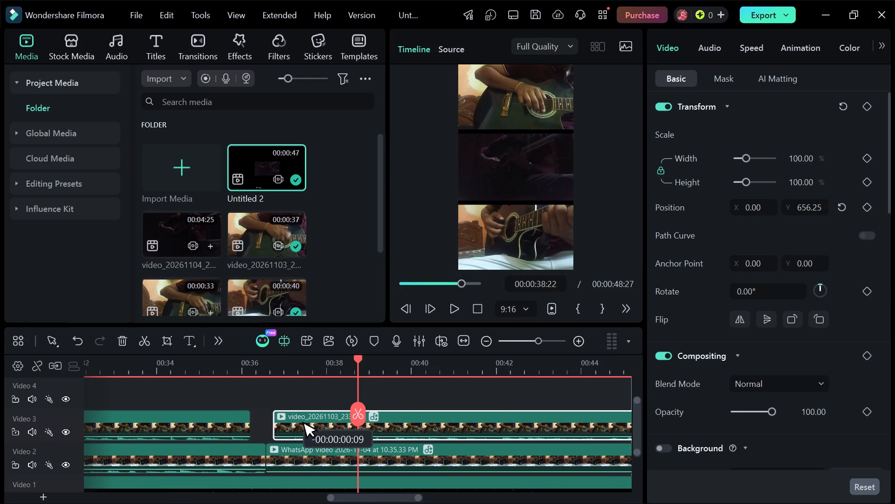
pyautogui.moveTo(295, 416); pyautogui.dragTo(270, 420)
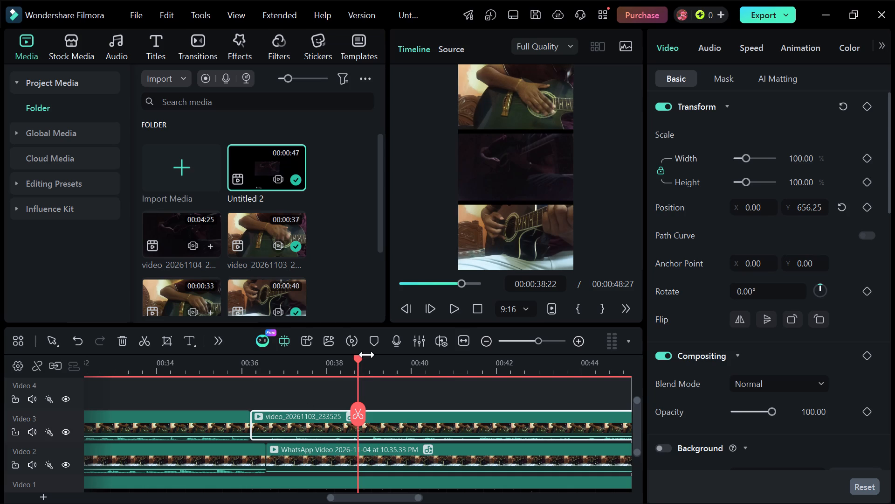
# Paste the copied clip at the end of Video 3 and butt it against the last clip, starting at about 45.3 seconds.
pyautogui.moveTo(357, 354); pyautogui.dragTo(515, 360)
pyautogui.moveTo(515, 360); pyautogui.dragTo(497, 364)
pyautogui.moveTo(357, 357); pyautogui.dragTo(519, 436)
pyautogui.doubleClick(534, 415)
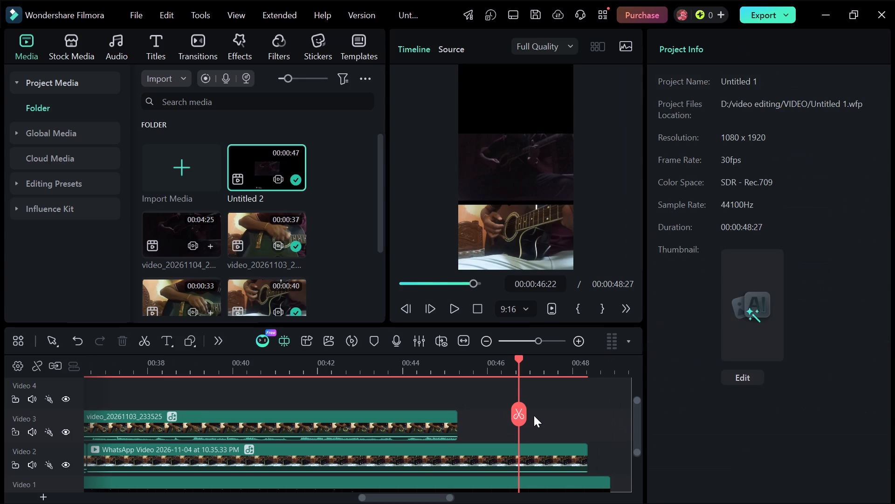
pyautogui.hotkey('ctrl', 'v')
pyautogui.moveTo(532, 427); pyautogui.dragTo(493, 432)
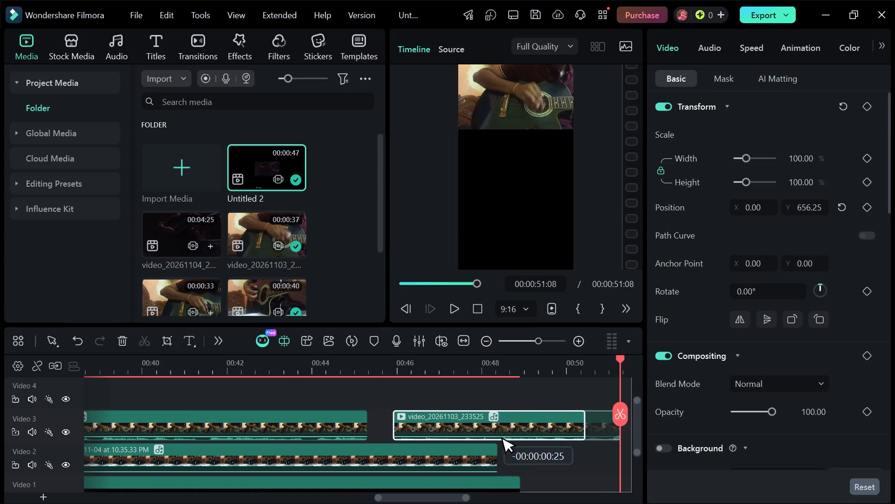
pyautogui.moveTo(493, 432); pyautogui.dragTo(473, 436)
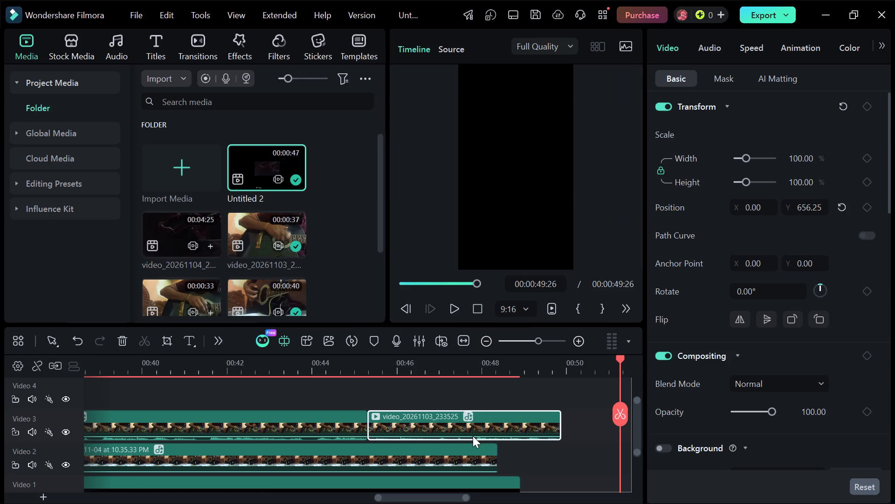
# Split the pasted Video 3 clip at 00:00:48:27, where Untitled 2 ends, and delete the part after the cut.
pyautogui.moveTo(620, 360); pyautogui.dragTo(602, 364)
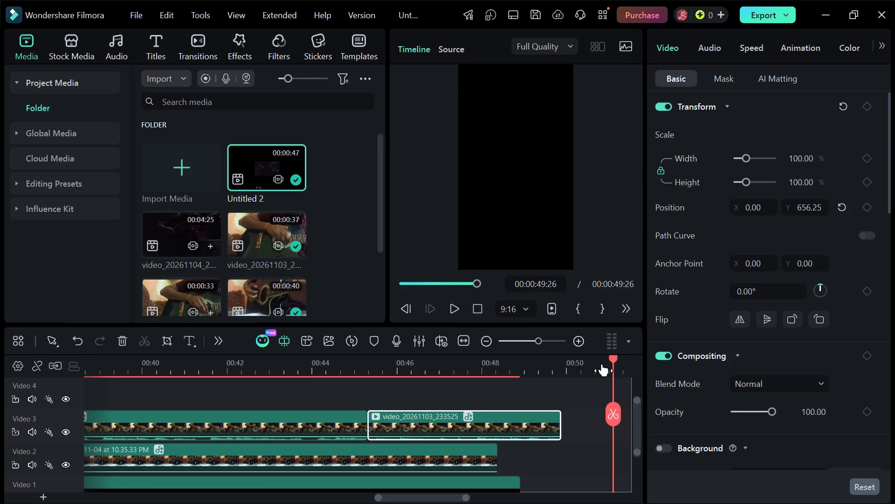
pyautogui.moveTo(602, 364); pyautogui.dragTo(458, 418)
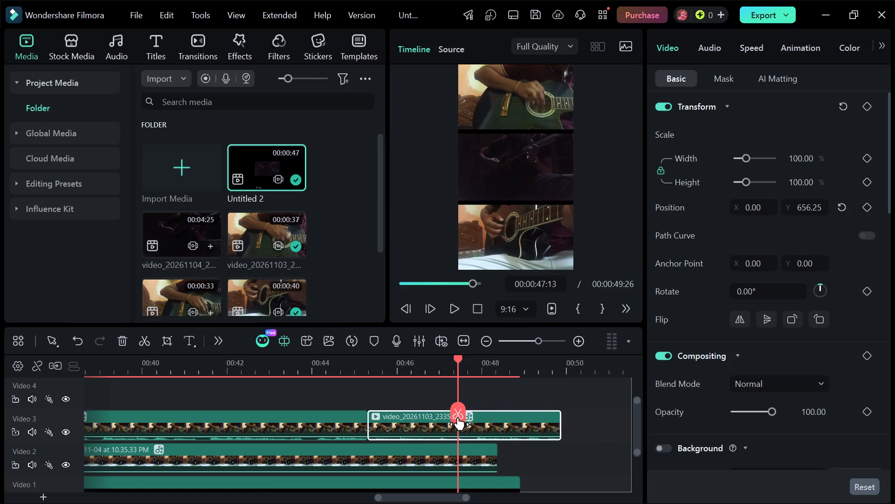
pyautogui.moveTo(458, 418); pyautogui.dragTo(512, 418)
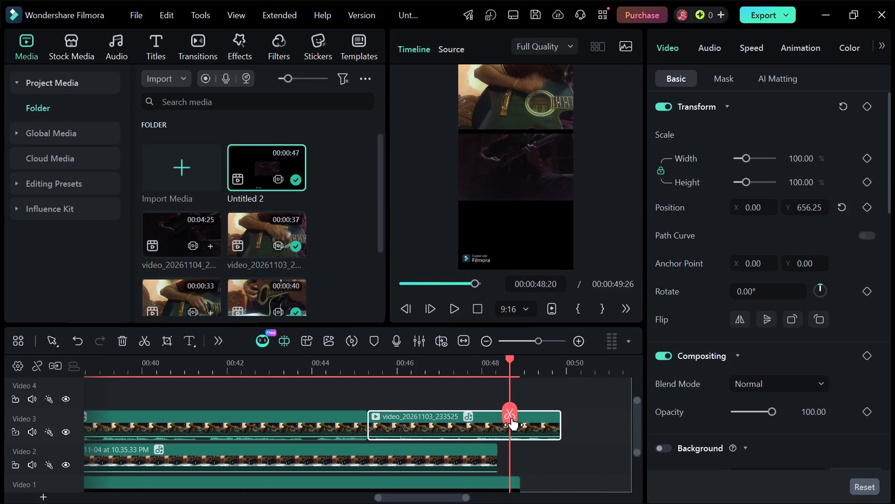
pyautogui.moveTo(512, 418); pyautogui.dragTo(491, 427)
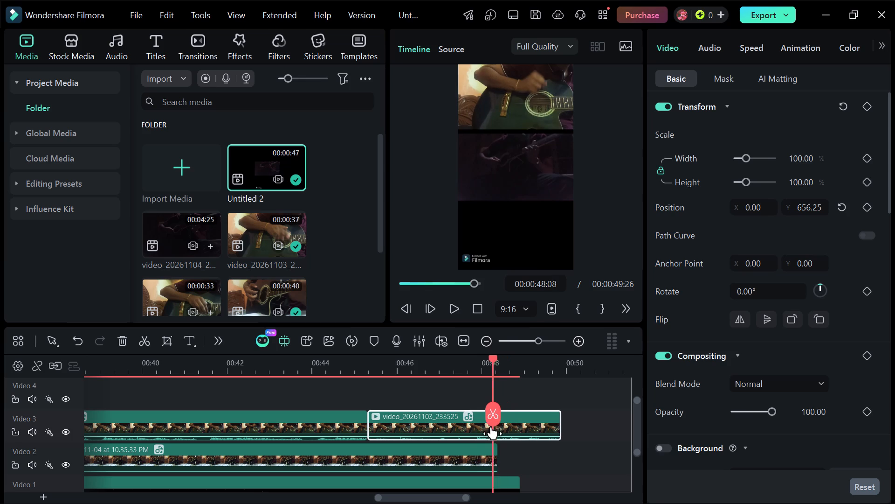
pyautogui.moveTo(491, 427); pyautogui.dragTo(476, 434)
pyautogui.scroll(-2, 501, 466)
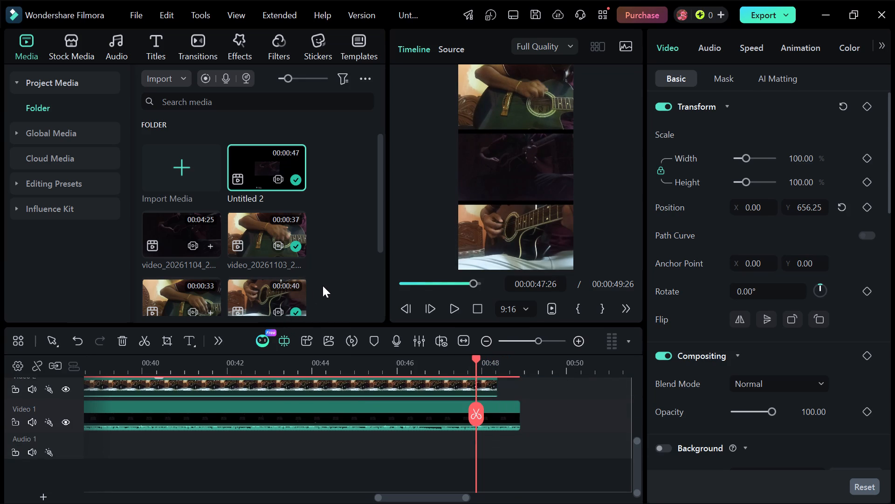
pyautogui.scroll(1, 323, 286)
pyautogui.scroll(1, 355, 386)
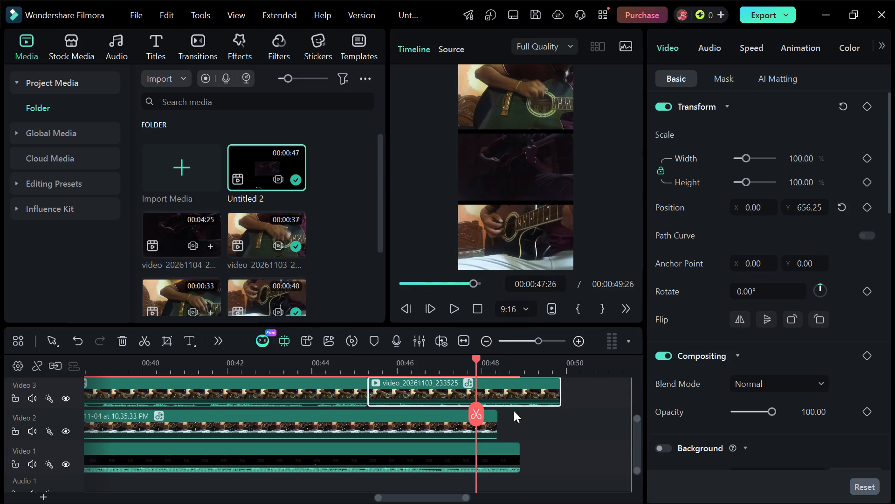
pyautogui.moveTo(476, 354); pyautogui.dragTo(497, 362)
pyautogui.moveTo(474, 358); pyautogui.dragTo(522, 360)
pyautogui.click(519, 413)
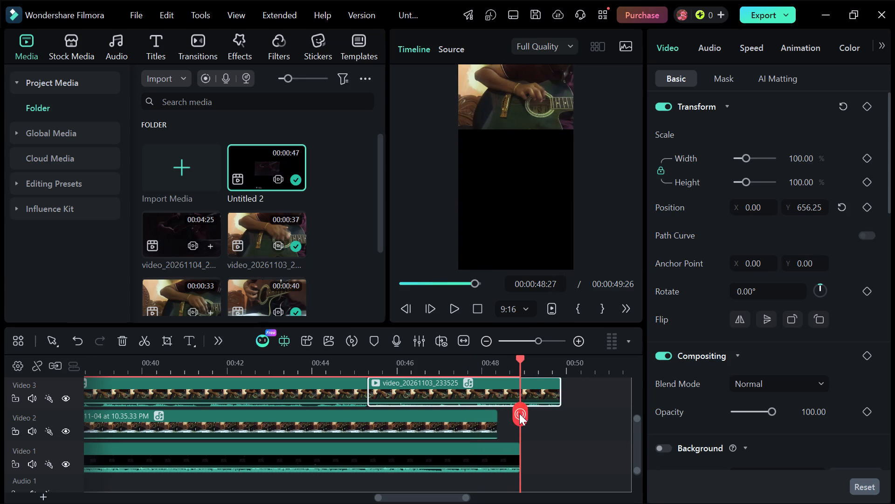
pyautogui.click(537, 387)
pyautogui.rightClick(537, 387)
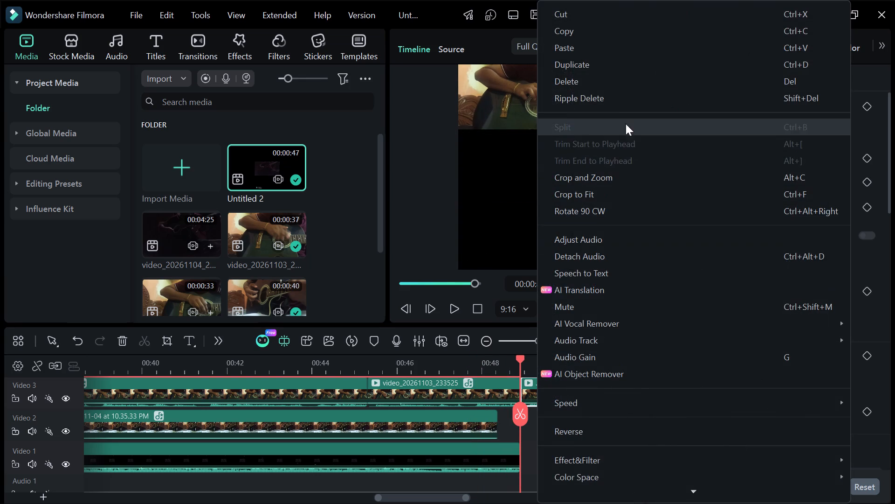
pyautogui.click(647, 83)
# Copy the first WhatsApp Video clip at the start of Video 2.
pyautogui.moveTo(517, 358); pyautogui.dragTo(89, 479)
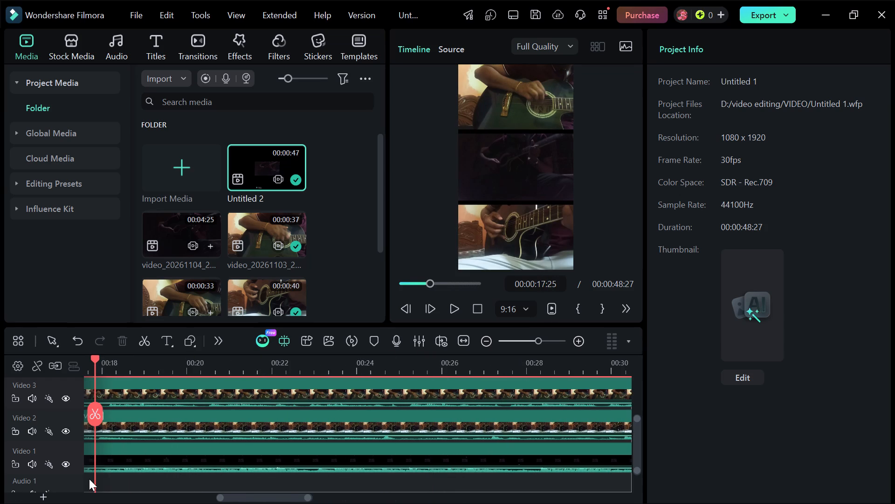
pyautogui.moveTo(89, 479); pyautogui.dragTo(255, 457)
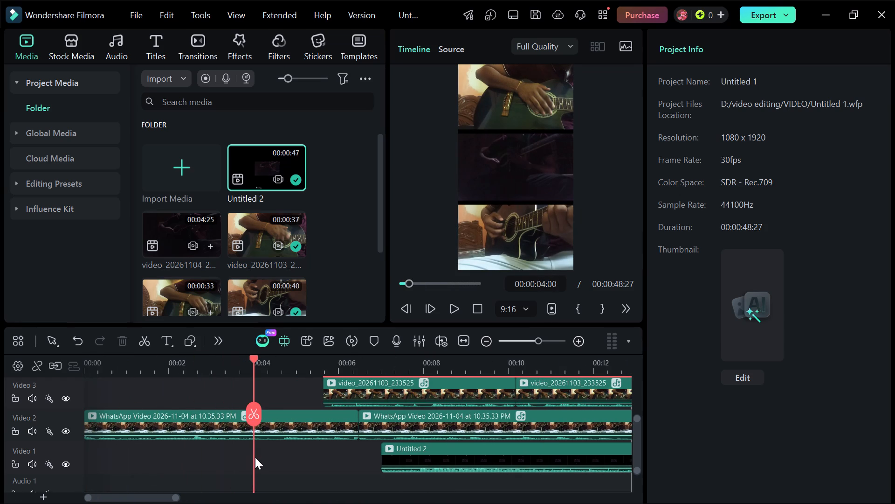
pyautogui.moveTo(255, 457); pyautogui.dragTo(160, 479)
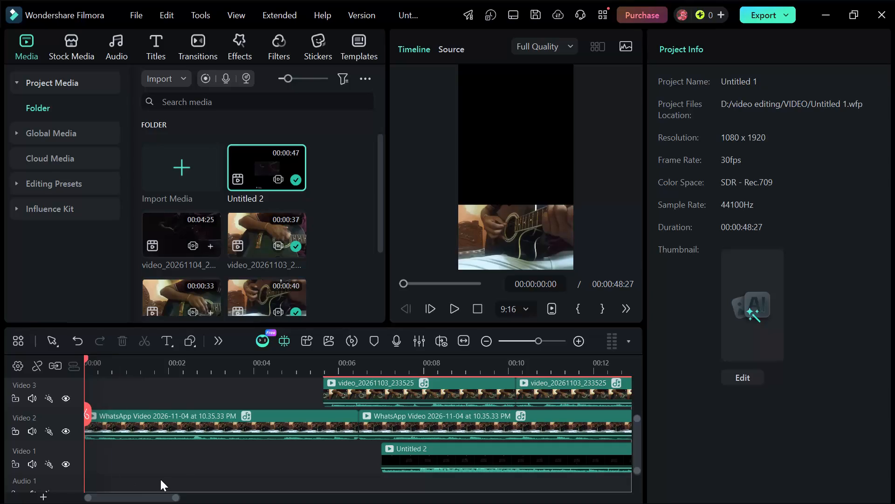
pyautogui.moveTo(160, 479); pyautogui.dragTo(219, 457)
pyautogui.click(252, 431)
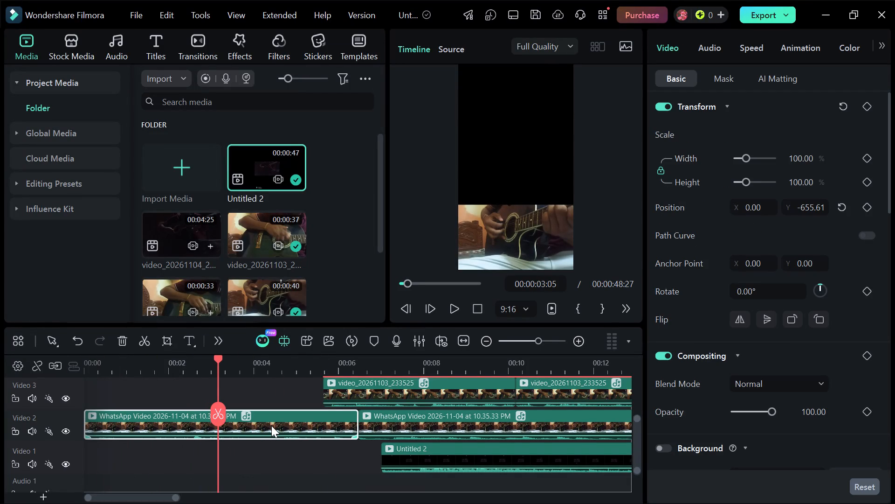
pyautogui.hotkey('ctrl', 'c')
pyautogui.moveTo(218, 361); pyautogui.dragTo(611, 360)
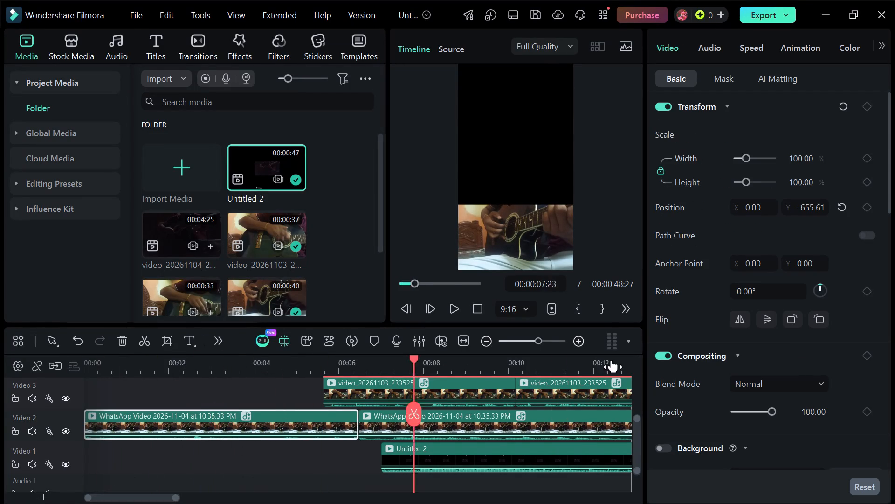
pyautogui.moveTo(611, 360); pyautogui.dragTo(628, 424)
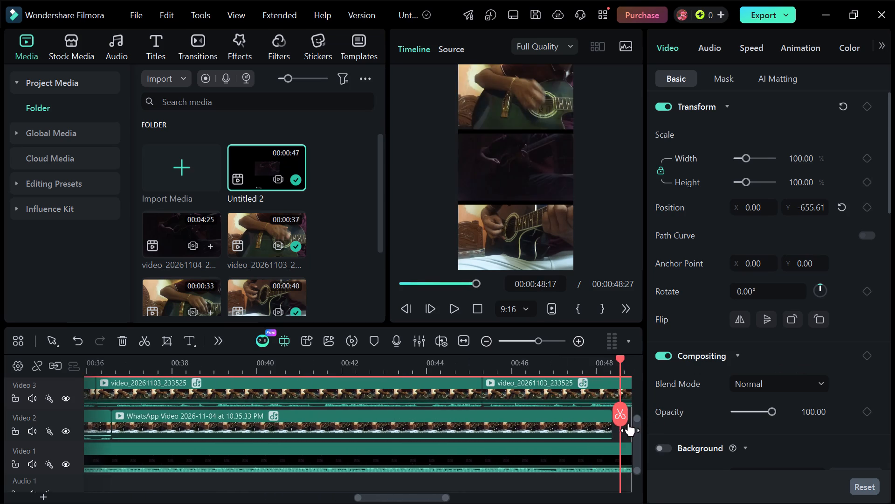
pyautogui.moveTo(628, 424); pyautogui.dragTo(299, 486)
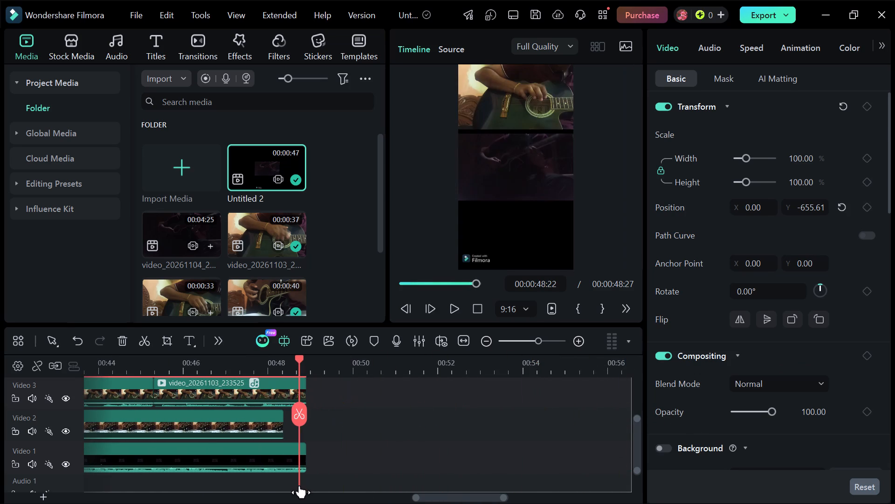
pyautogui.moveTo(299, 486); pyautogui.dragTo(145, 459)
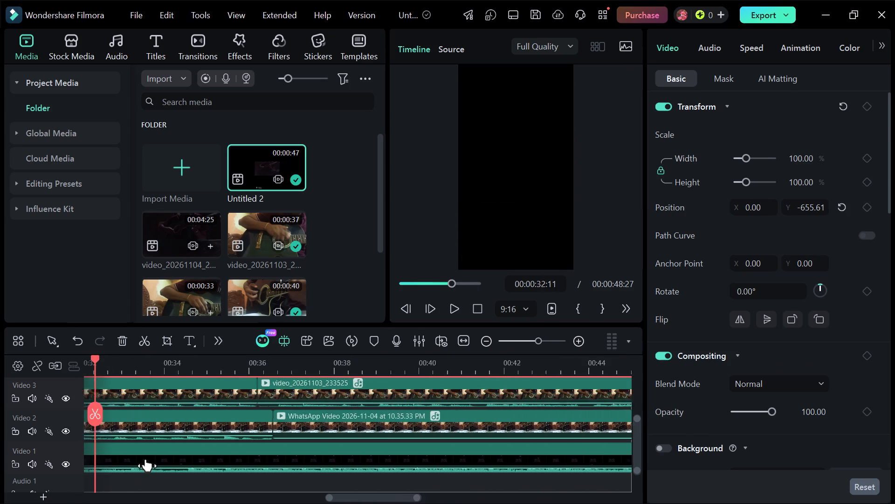
pyautogui.moveTo(145, 459); pyautogui.dragTo(370, 409)
pyautogui.click(441, 419)
pyautogui.rightClick(441, 417)
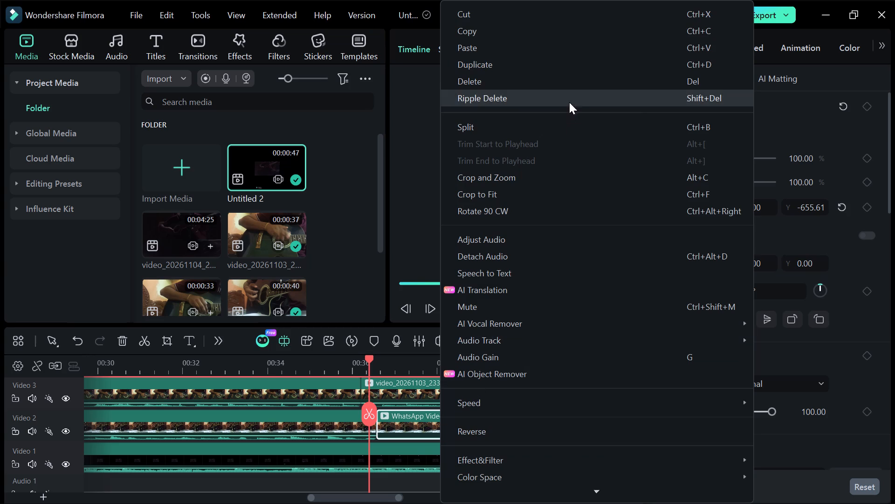
pyautogui.click(587, 85)
# Copy the last WhatsApp Video clip on Video 2 and paste it directly after itself, starting at about 36.6 seconds.
pyautogui.click(344, 434)
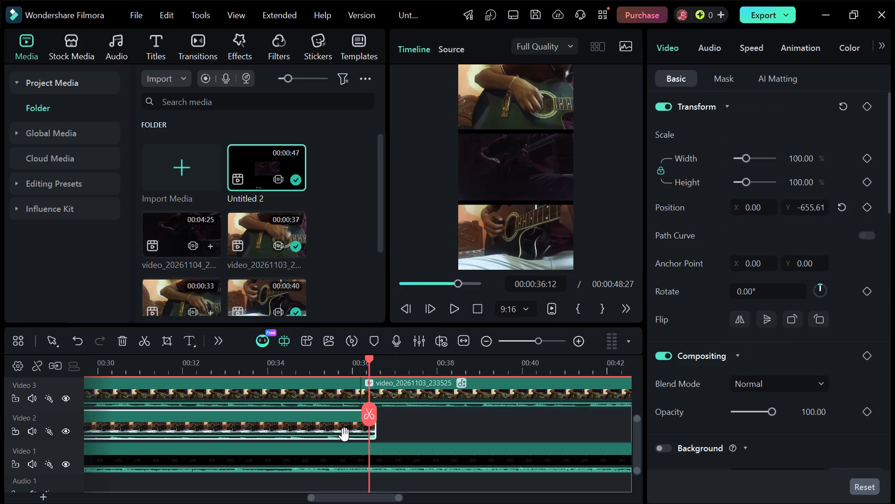
pyautogui.hotkey('ctrl', 'c')
pyautogui.doubleClick(432, 429)
pyautogui.hotkey('ctrl', 'c')
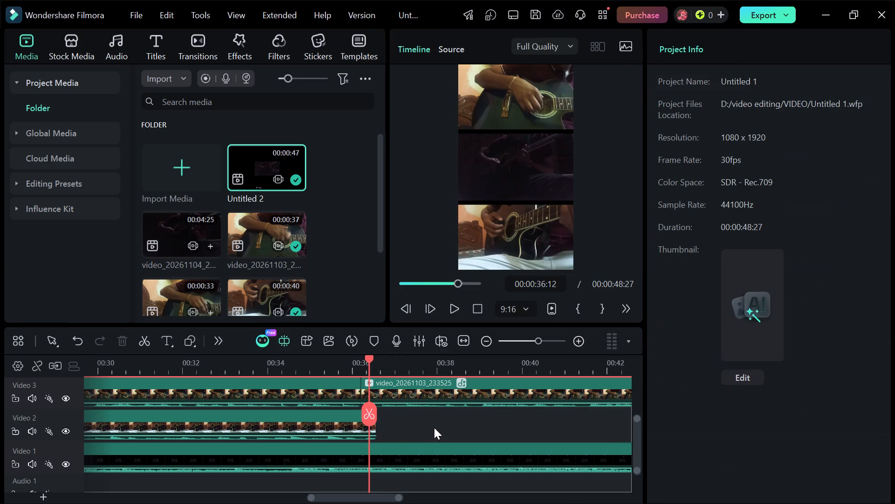
pyautogui.hotkey('ctrl', 'v')
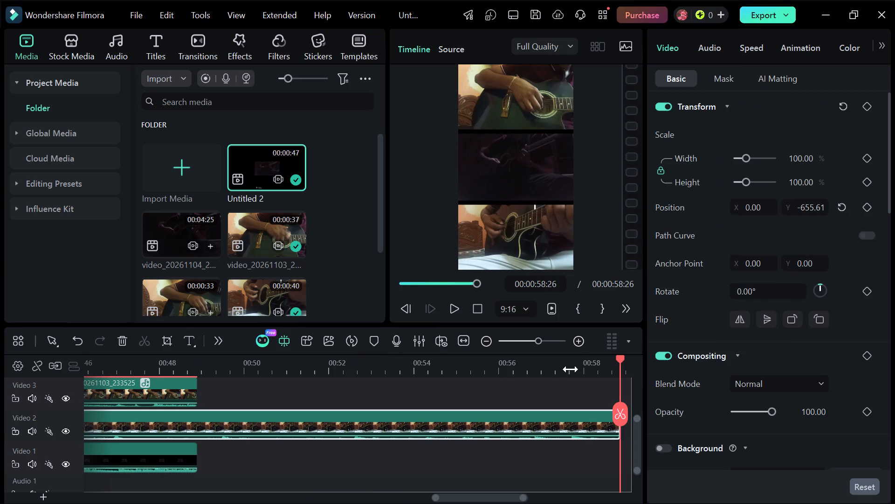
# Split the pasted Video 2 clip at 00:00:48:27, where Untitled 2 ends, and delete the part after the cut.
pyautogui.moveTo(618, 357); pyautogui.dragTo(169, 455)
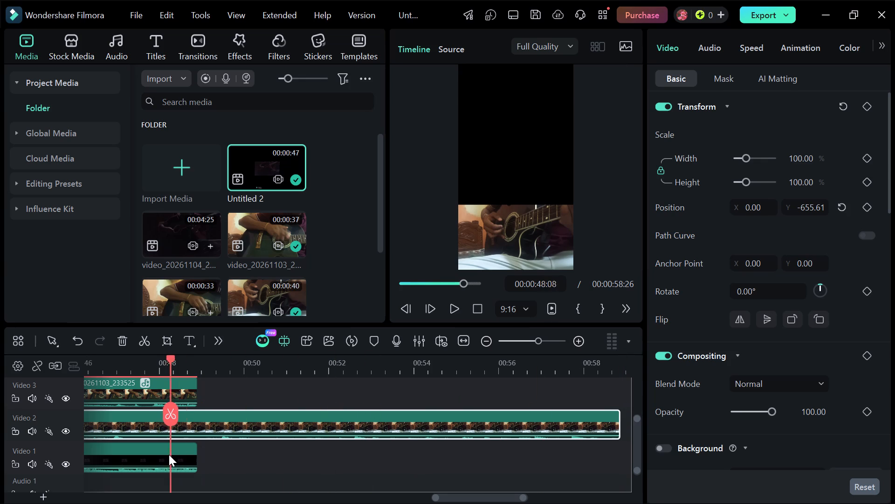
pyautogui.moveTo(169, 455); pyautogui.dragTo(201, 453)
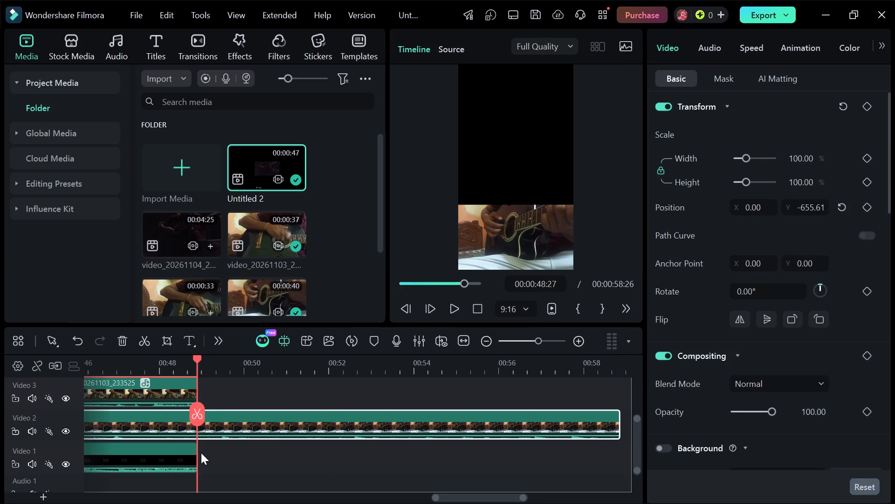
pyautogui.click(196, 420)
pyautogui.click(219, 425)
pyautogui.rightClick(219, 425)
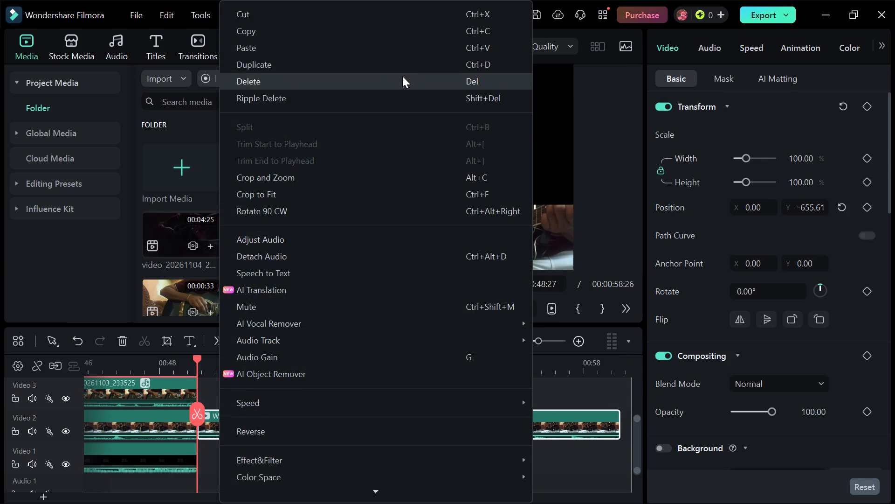
pyautogui.click(406, 80)
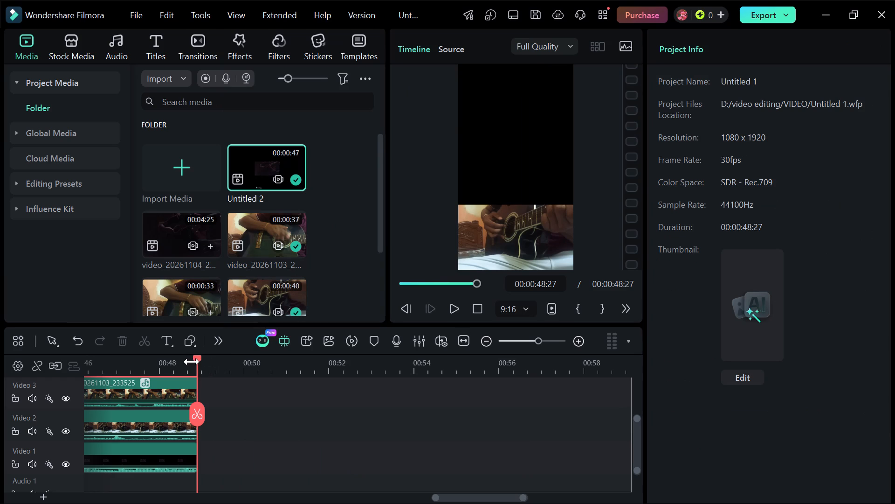
# Play the project from 00:00:00:00 to check how the three filled video tracks look and sound together.
pyautogui.moveTo(200, 357); pyautogui.dragTo(54, 393)
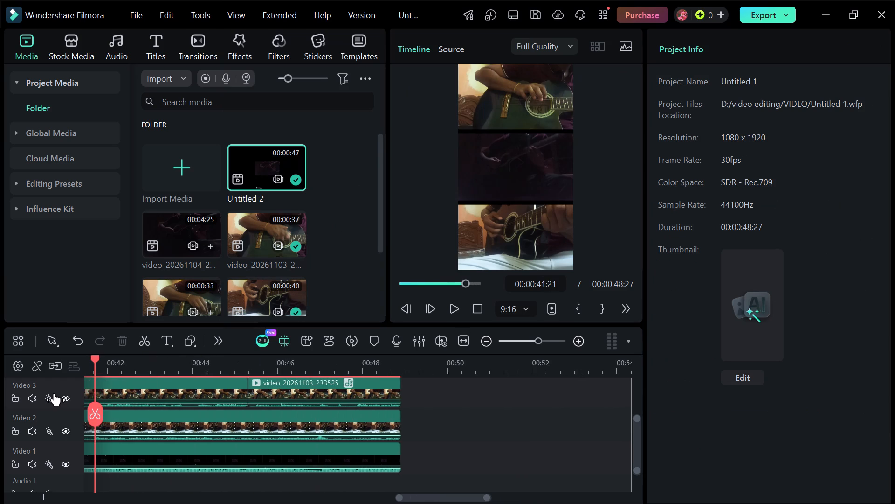
pyautogui.moveTo(54, 393); pyautogui.dragTo(89, 416)
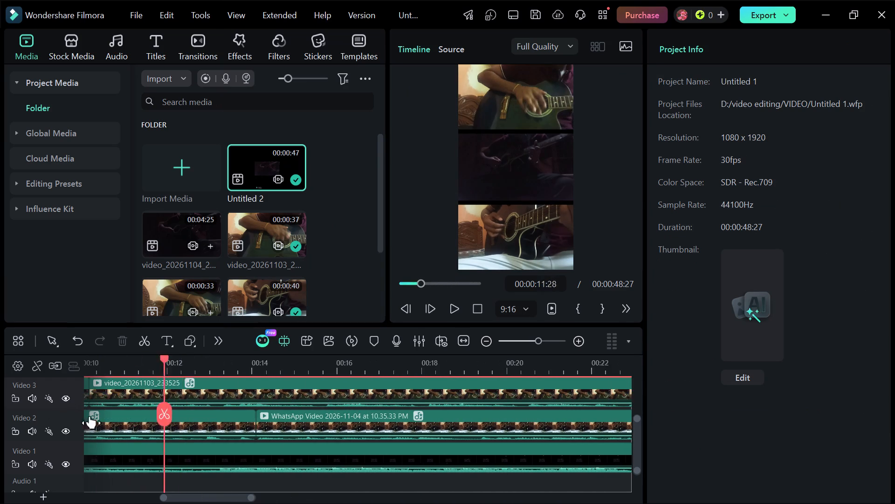
pyautogui.moveTo(89, 416); pyautogui.dragTo(30, 460)
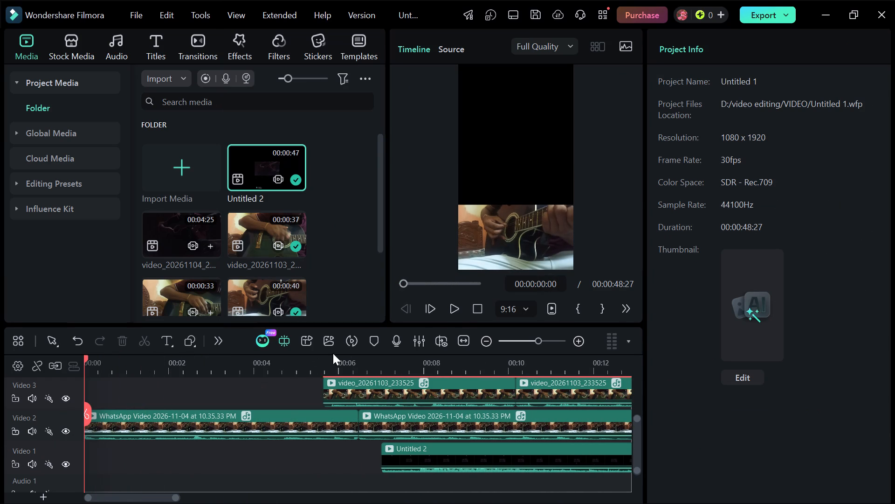
pyautogui.click(467, 315)
pyautogui.click(462, 314)
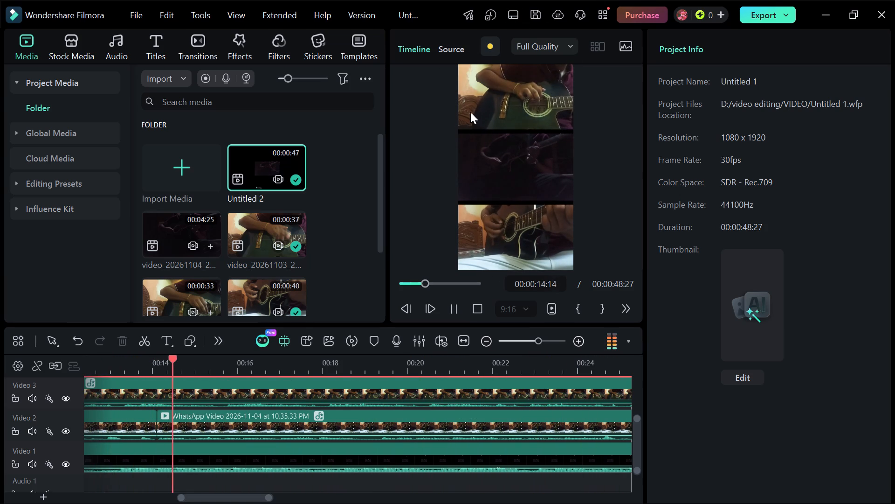
pyautogui.click(447, 305)
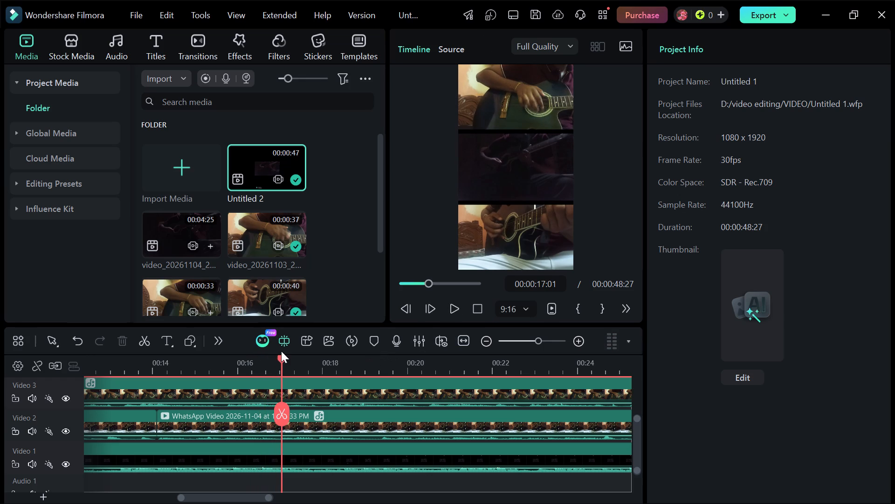
# Play the project from 00:00:00:00 to about 00:00:03:02 to check the sound of the opening clip.
pyautogui.moveTo(281, 351); pyautogui.dragTo(272, 351)
pyautogui.moveTo(283, 357); pyautogui.dragTo(0, 443)
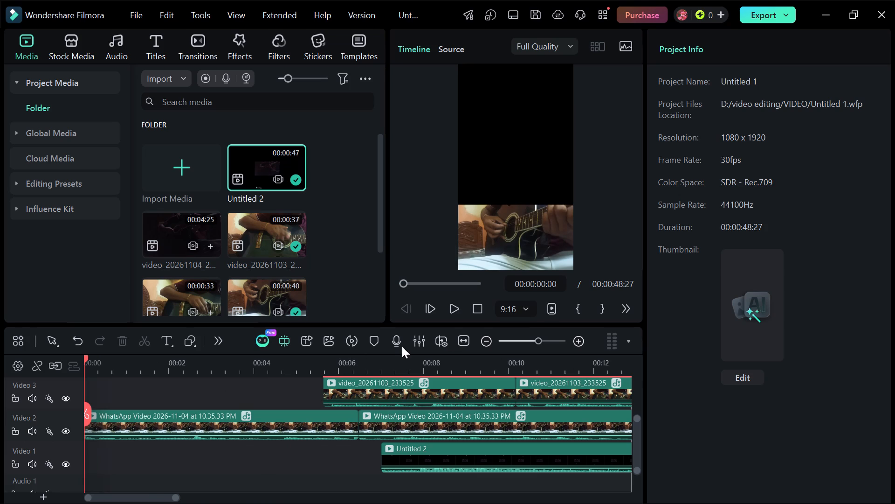
pyautogui.click(453, 301)
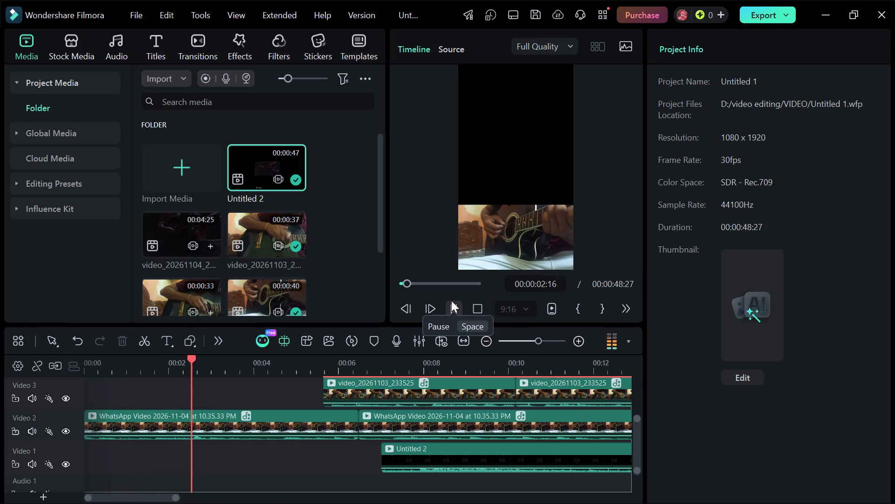
pyautogui.click(451, 301)
# Set the blend mode of the first WhatsApp Video clip on Video 2 to Darken.
pyautogui.click(320, 422)
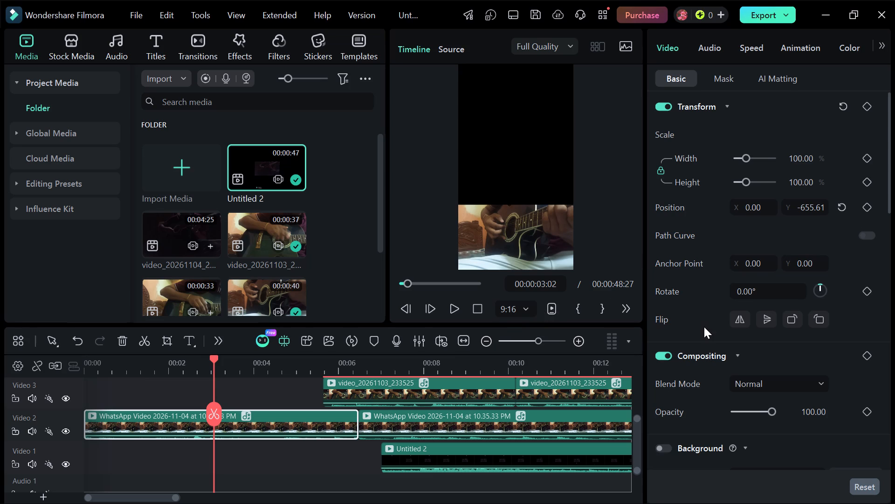
pyautogui.scroll(-1, 704, 327)
pyautogui.click(752, 356)
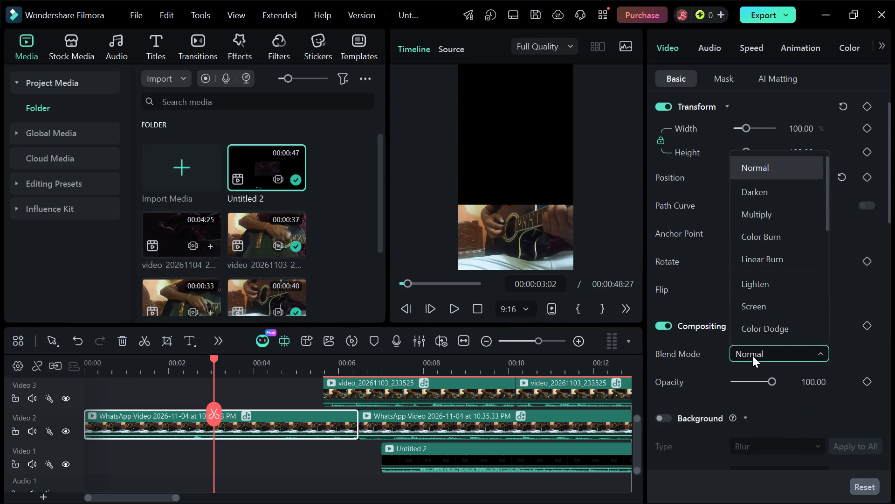
pyautogui.click(752, 356)
pyautogui.scroll(-3, 752, 356)
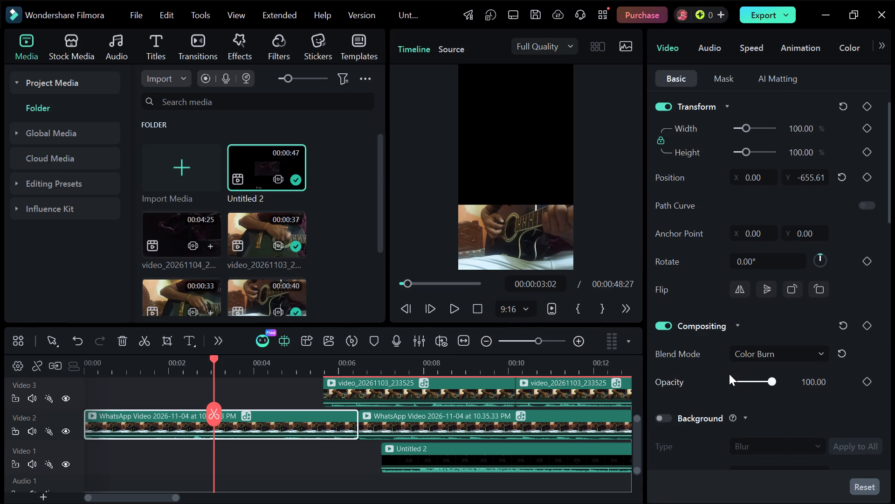
pyautogui.scroll(3, 756, 350)
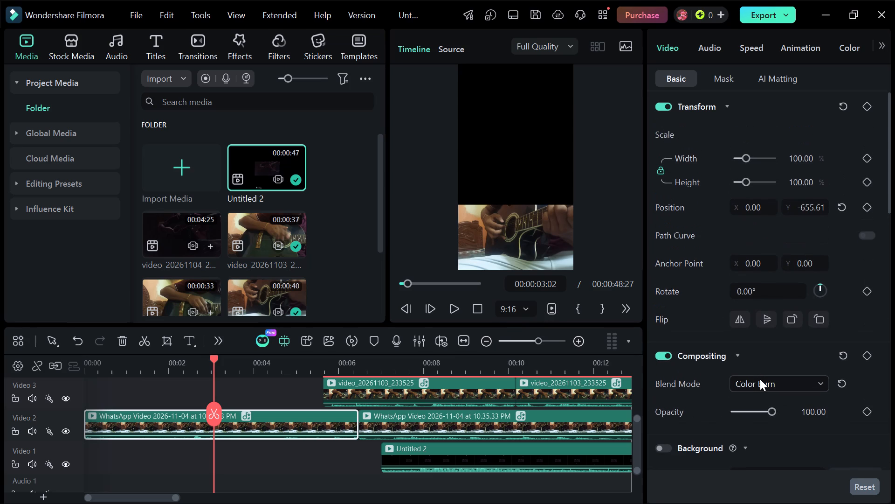
pyautogui.scroll(1, 760, 379)
pyautogui.scroll(5, 695, 302)
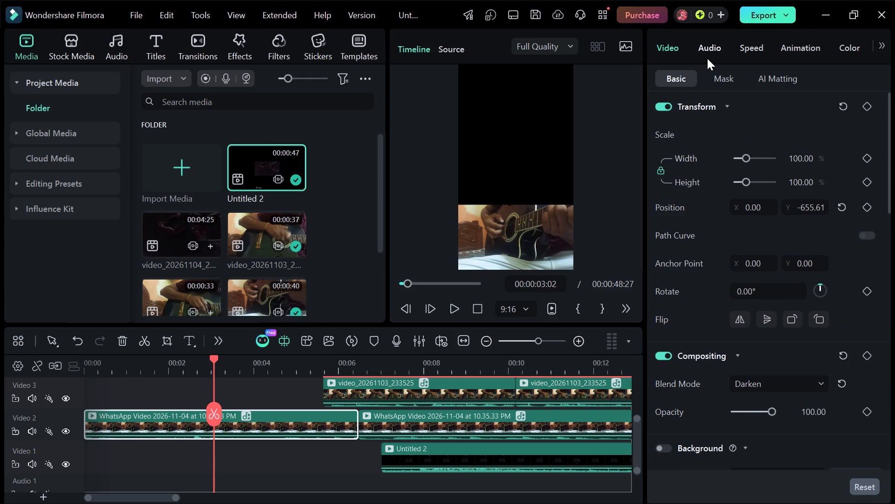
# Raise the volume of the first WhatsApp Video clip on Video 2 to 1.89 dB.
pyautogui.click(713, 53)
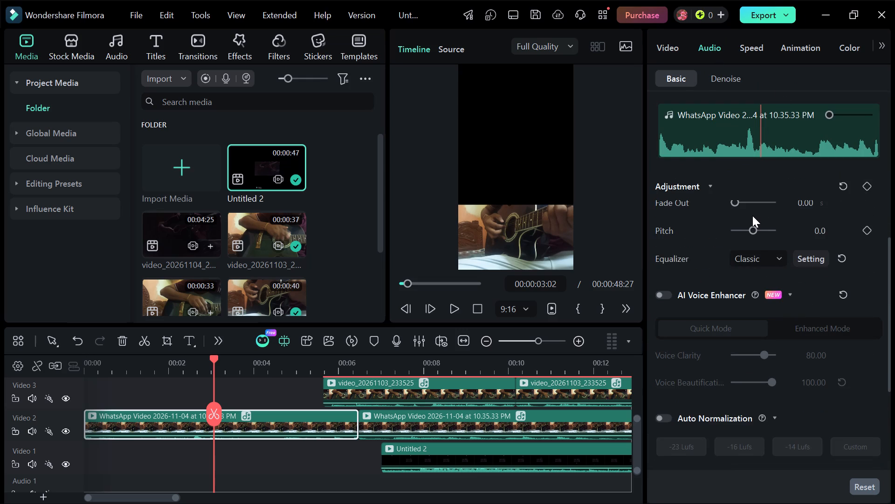
pyautogui.scroll(-2, 752, 216)
pyautogui.scroll(3, 752, 216)
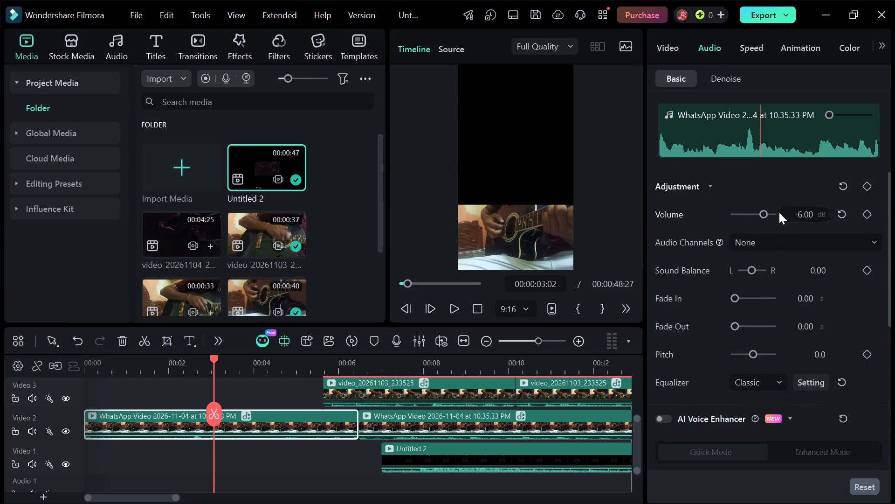
pyautogui.click(766, 217)
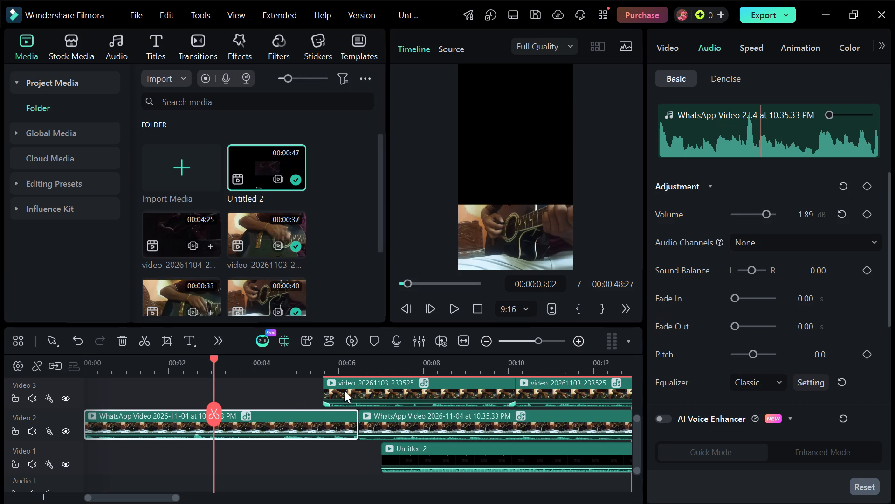
# Select the first video_20261103_233525 clip on Video 3 with its audio settings shown.
pyautogui.moveTo(214, 354); pyautogui.dragTo(282, 372)
pyautogui.moveTo(282, 372); pyautogui.dragTo(310, 377)
pyautogui.click(335, 392)
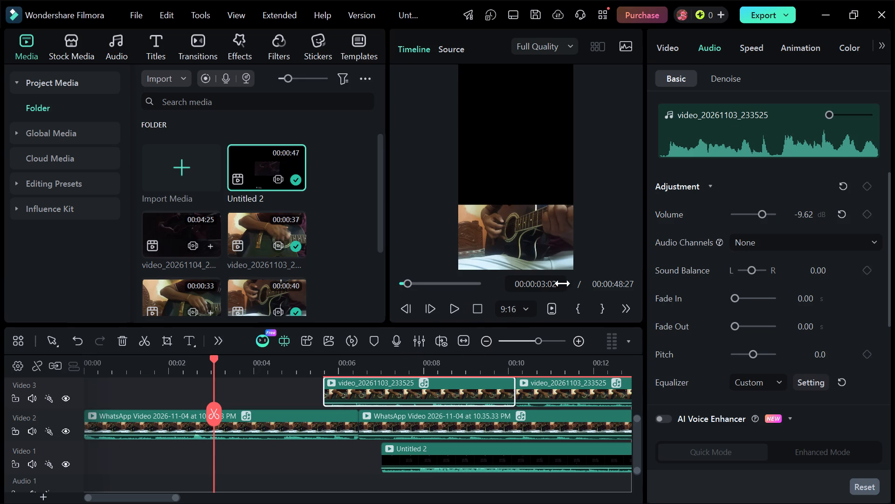
# Set the volume of the first video_20261103_233525 clip on Video 3 to -8.04 dB.
pyautogui.click(766, 211)
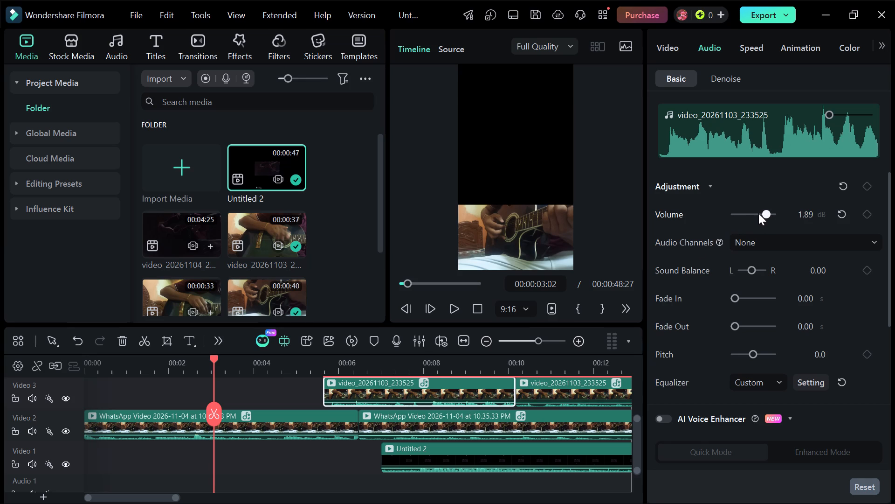
pyautogui.click(758, 213)
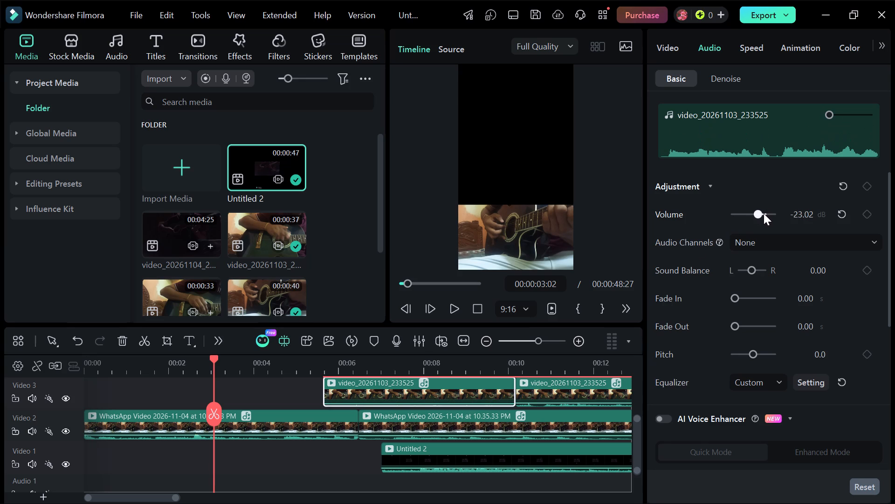
pyautogui.click(762, 213)
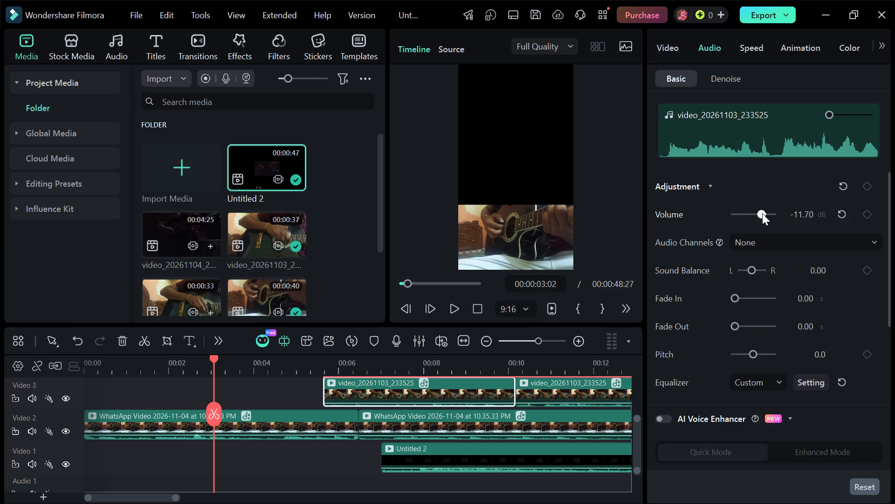
pyautogui.click(797, 218)
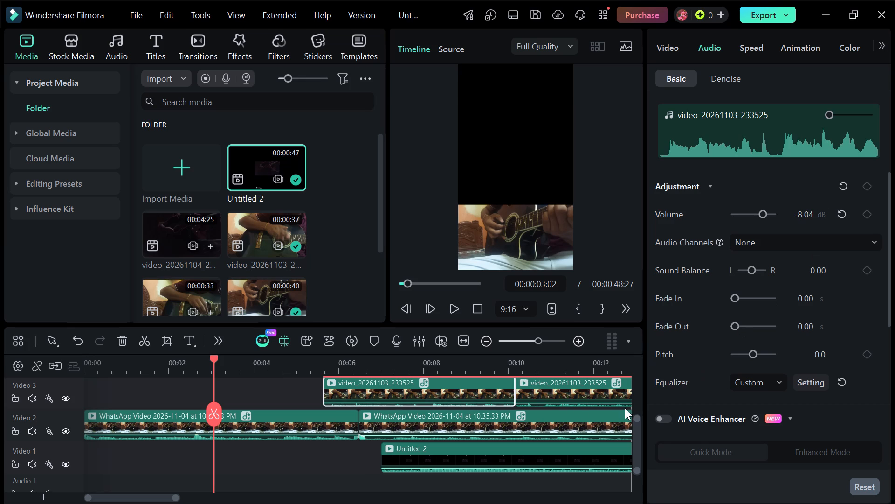
# Set the volume of the second clip on Video 3 to -8.39 dB.
pyautogui.click(565, 400)
pyautogui.click(800, 219)
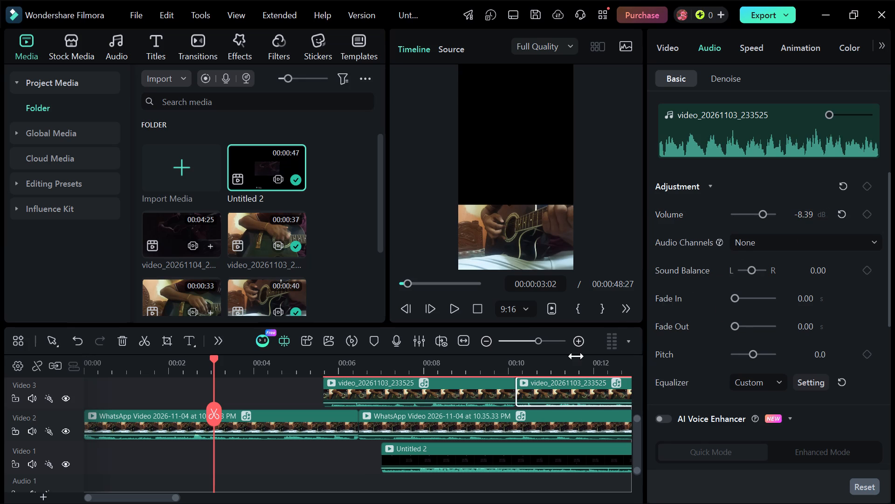
# Set the volume of the Video 3 clip that starts at about 36.4 seconds to -8.58 dB.
pyautogui.moveTo(98, 500); pyautogui.dragTo(360, 488)
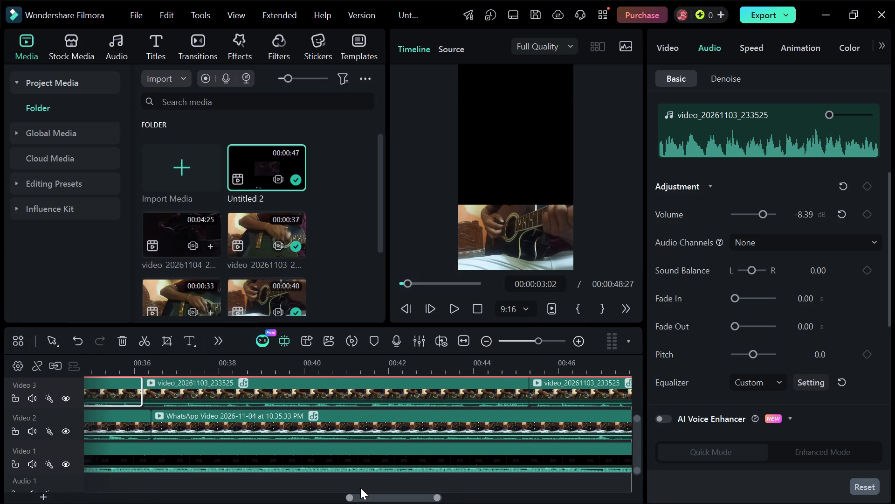
pyautogui.moveTo(360, 488); pyautogui.dragTo(351, 494)
pyautogui.click(358, 401)
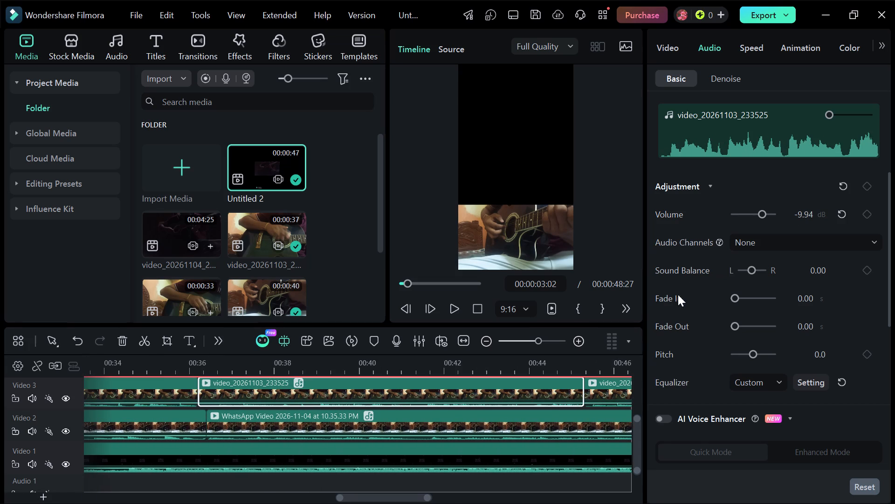
pyautogui.click(798, 216)
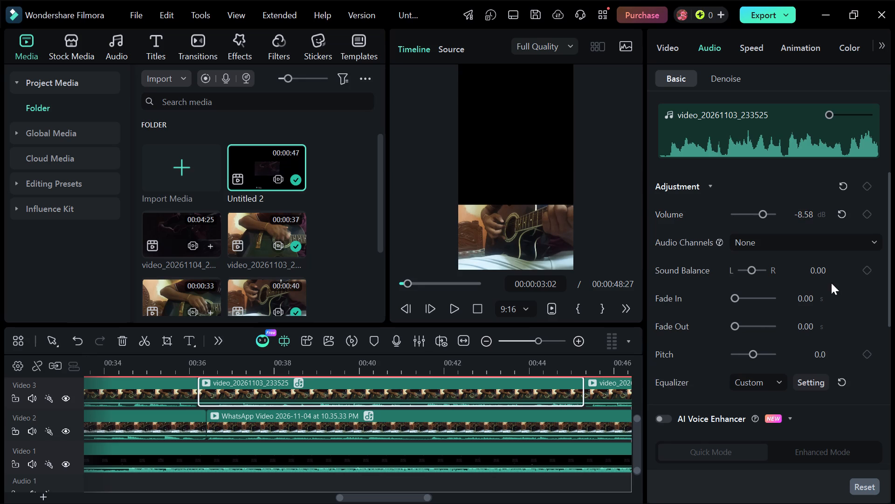
# Open the volume value of the last clip on Video 3 for editing.
pyautogui.click(617, 388)
pyautogui.click(804, 210)
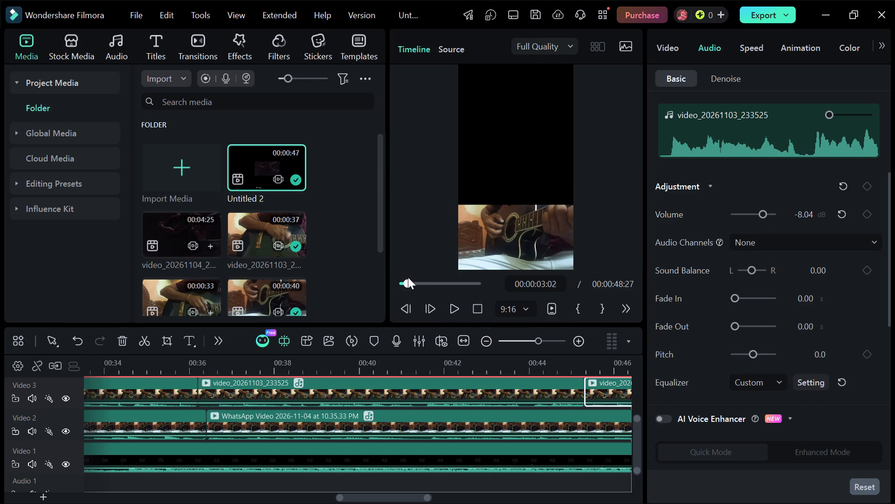
# Return the playhead to the very beginning of the timeline.
pyautogui.moveTo(408, 277); pyautogui.dragTo(398, 275)
pyautogui.moveTo(407, 282); pyautogui.dragTo(394, 285)
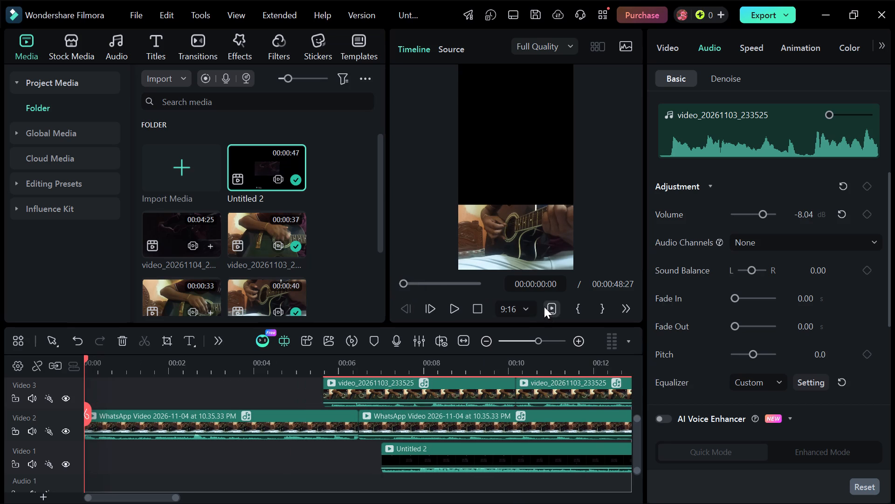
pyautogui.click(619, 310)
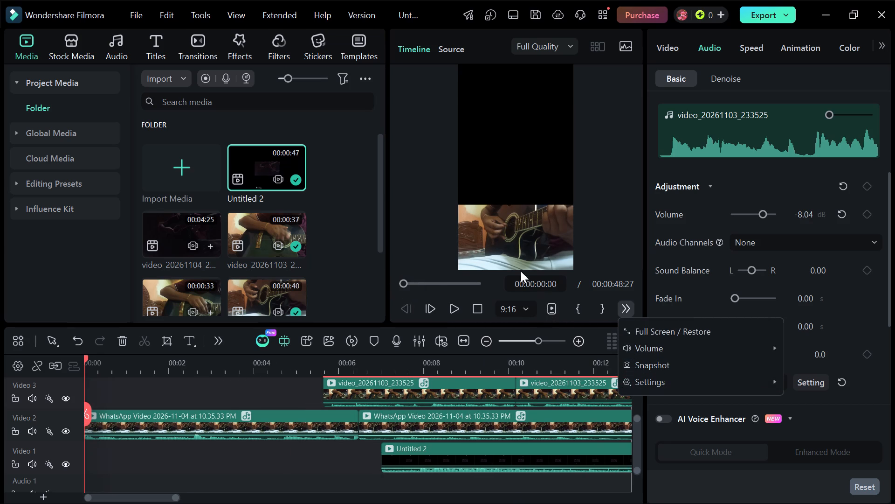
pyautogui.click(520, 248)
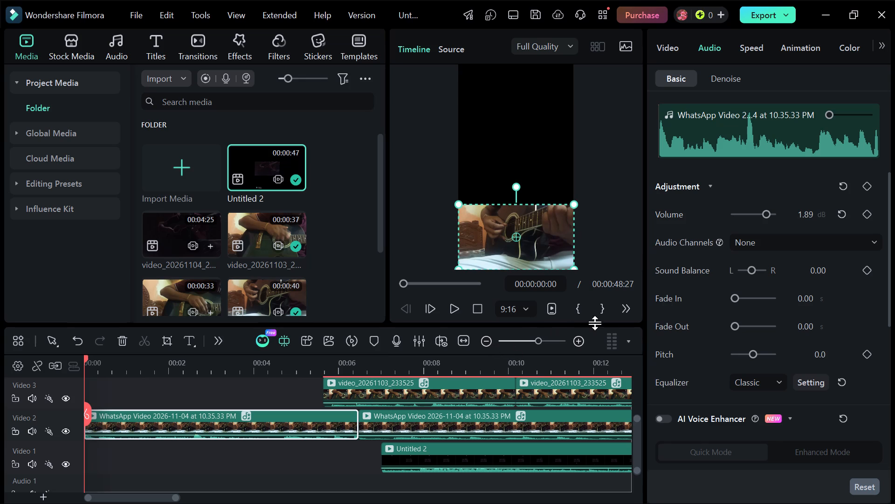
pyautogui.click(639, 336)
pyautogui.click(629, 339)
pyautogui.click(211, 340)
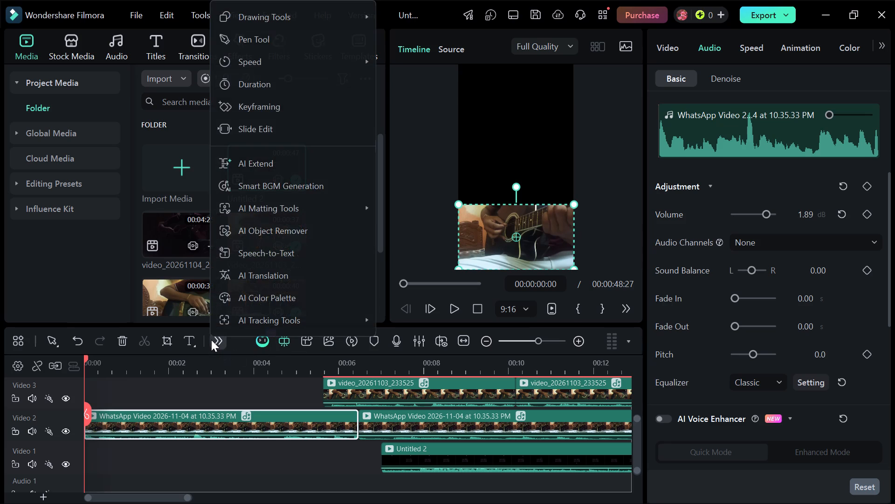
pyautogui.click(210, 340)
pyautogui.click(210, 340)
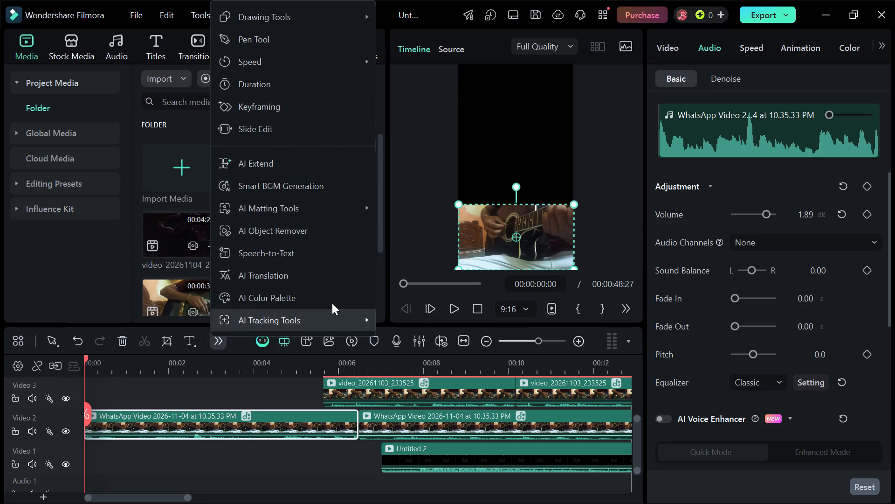
# Move the first WhatsApp Video clip's picture from the bottom of the 9:16 frame to its centre.
pyautogui.click(518, 216)
pyautogui.moveTo(516, 217); pyautogui.dragTo(512, 212)
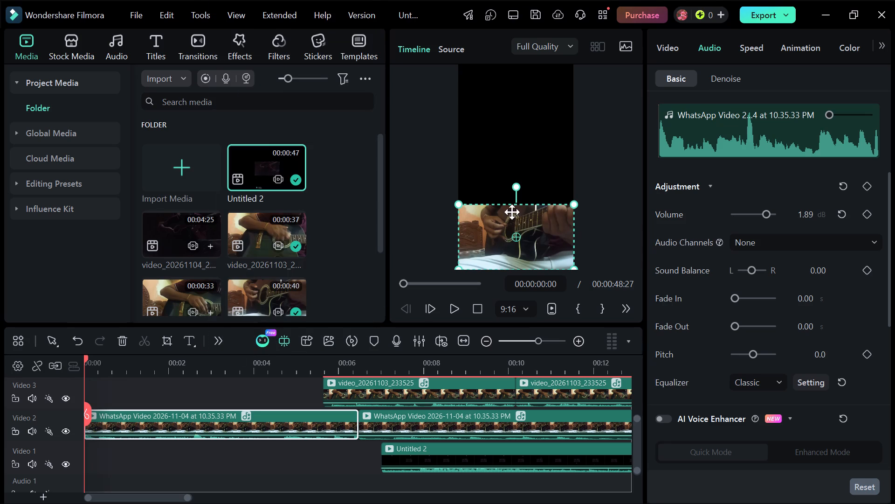
pyautogui.moveTo(512, 212); pyautogui.dragTo(523, 151)
pyautogui.moveTo(510, 217); pyautogui.dragTo(519, 193)
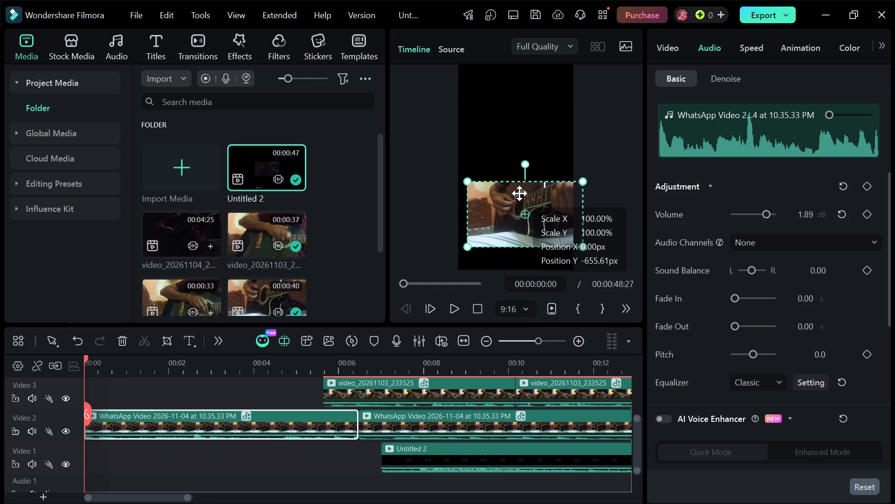
pyautogui.moveTo(519, 193); pyautogui.dragTo(509, 149)
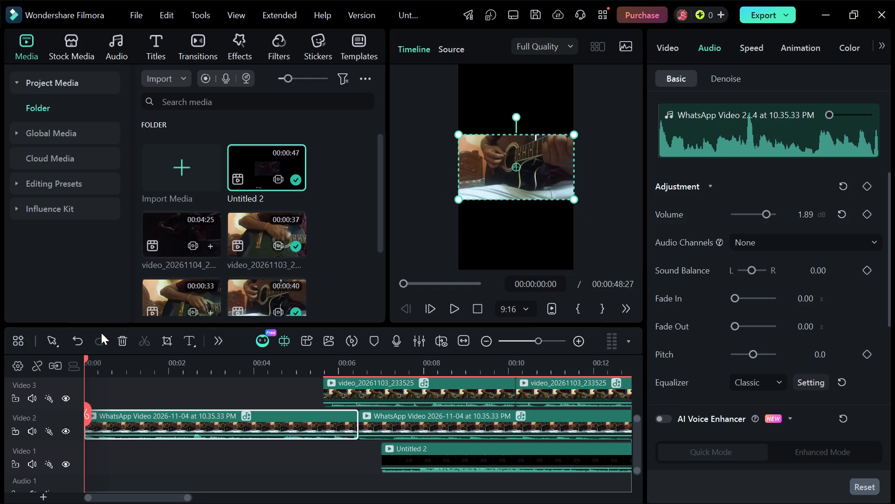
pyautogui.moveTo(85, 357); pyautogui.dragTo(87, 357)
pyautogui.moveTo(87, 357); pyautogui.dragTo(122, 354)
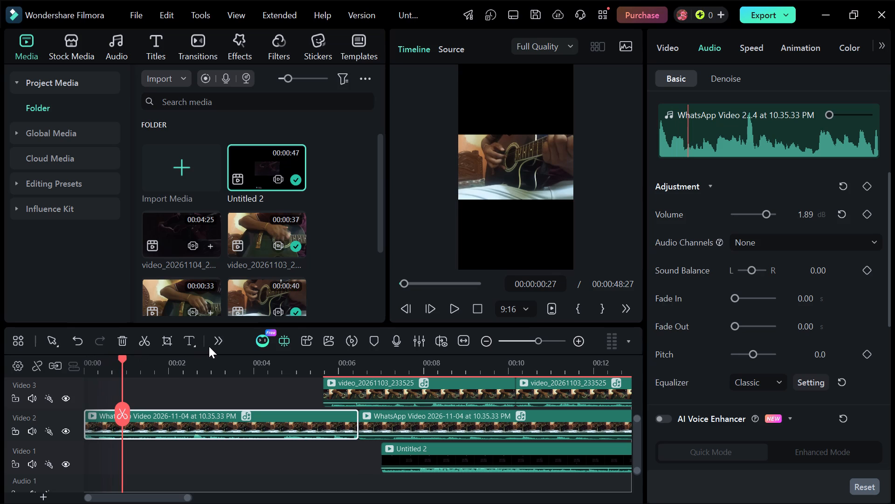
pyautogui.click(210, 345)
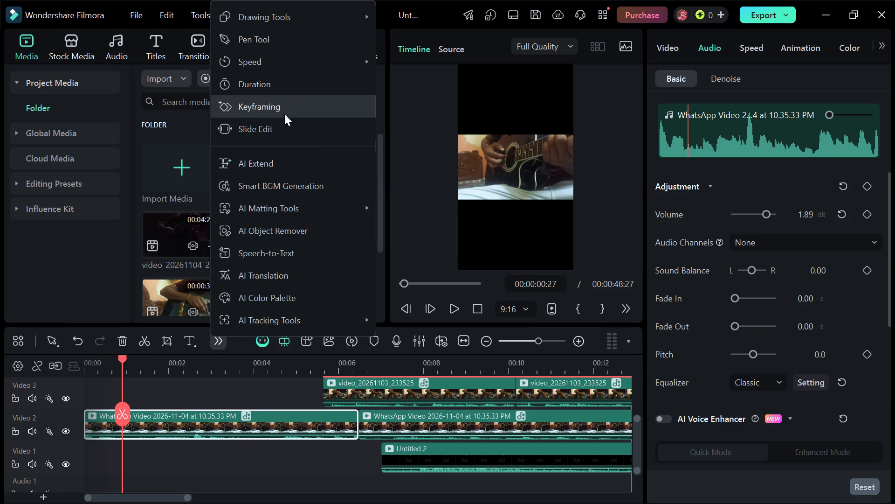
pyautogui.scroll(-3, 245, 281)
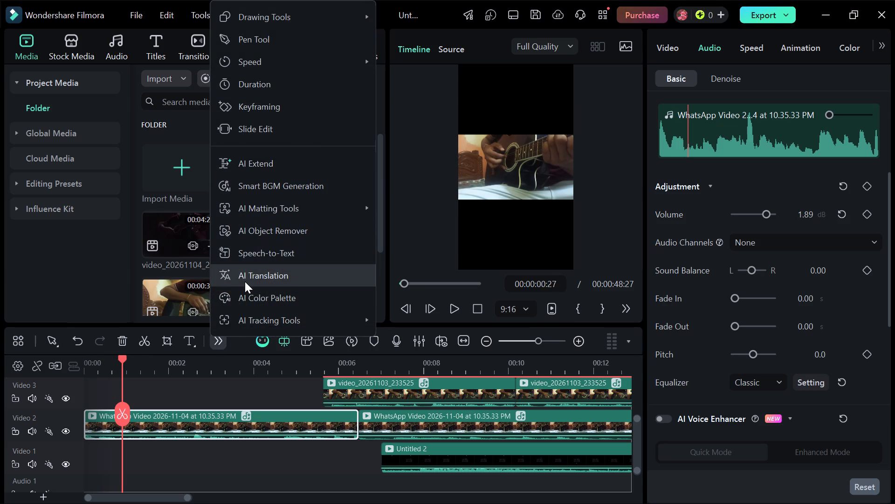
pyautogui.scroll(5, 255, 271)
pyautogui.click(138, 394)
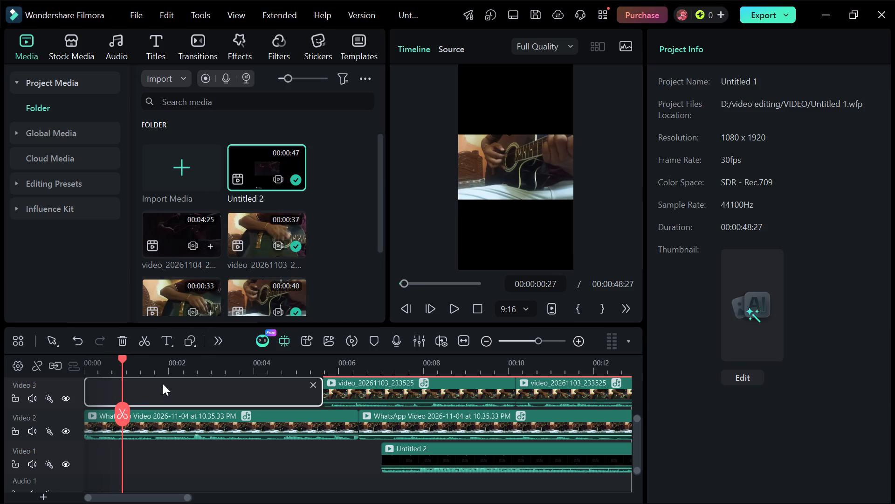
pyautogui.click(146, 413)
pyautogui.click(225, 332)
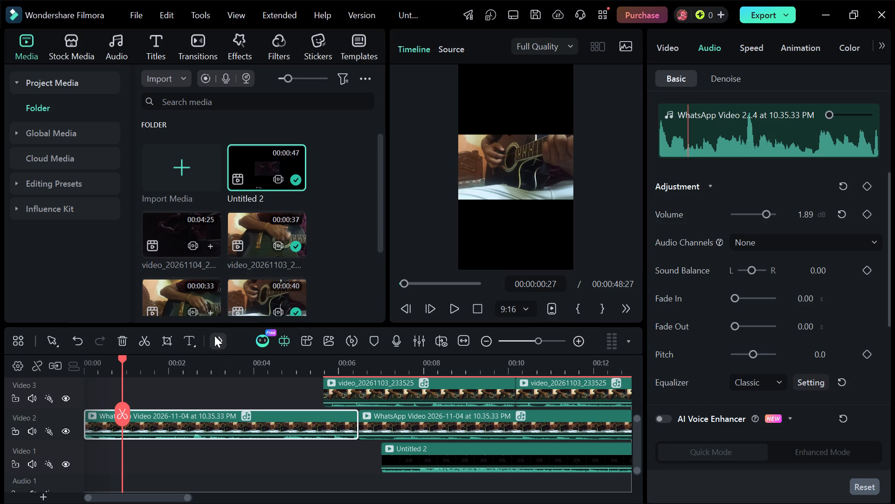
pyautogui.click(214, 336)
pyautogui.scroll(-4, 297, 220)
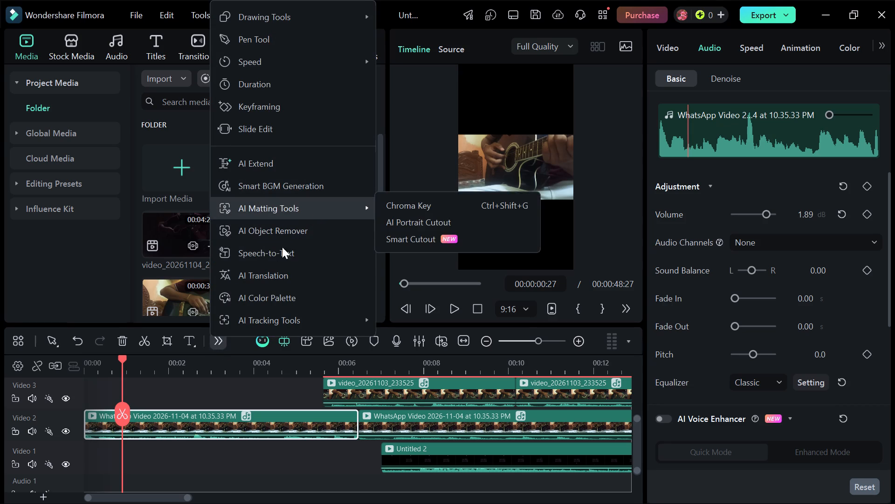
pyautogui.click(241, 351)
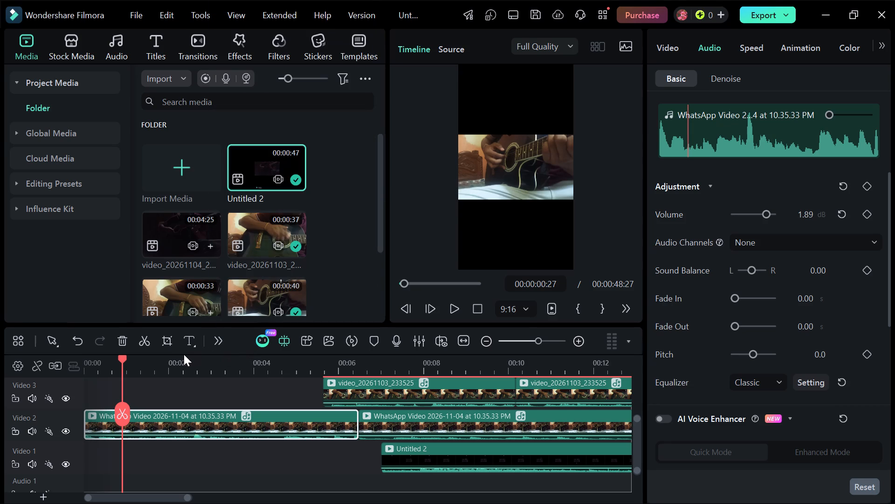
# Add a keyframe to the first WhatsApp Video clip on Video 2 at 00:00:00:27, with its picture centred.
pyautogui.click(214, 341)
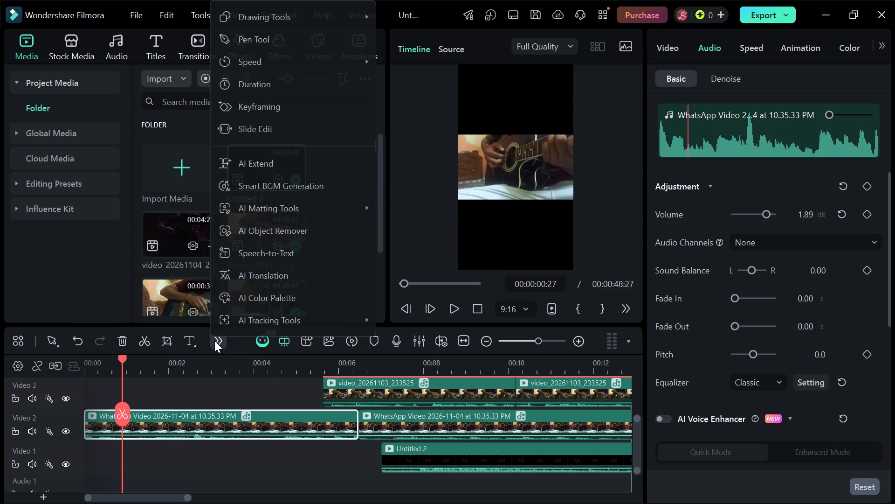
pyautogui.scroll(-4, 267, 305)
pyautogui.scroll(5, 267, 305)
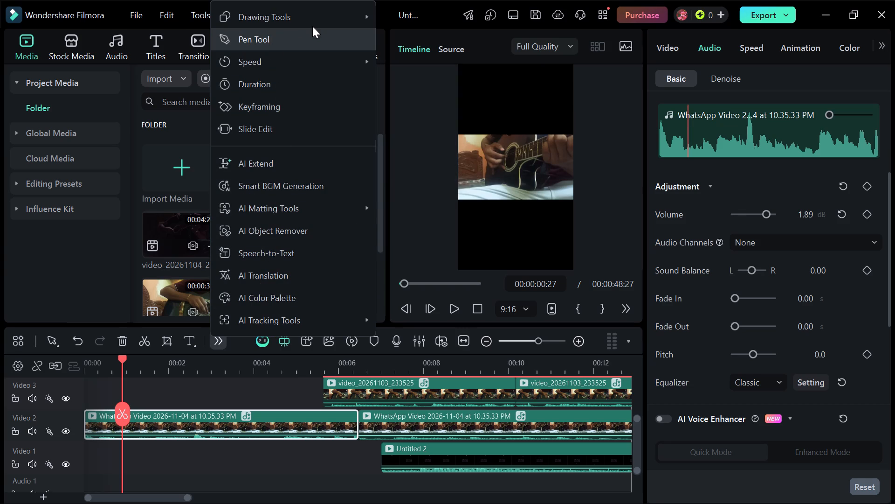
pyautogui.click(237, 112)
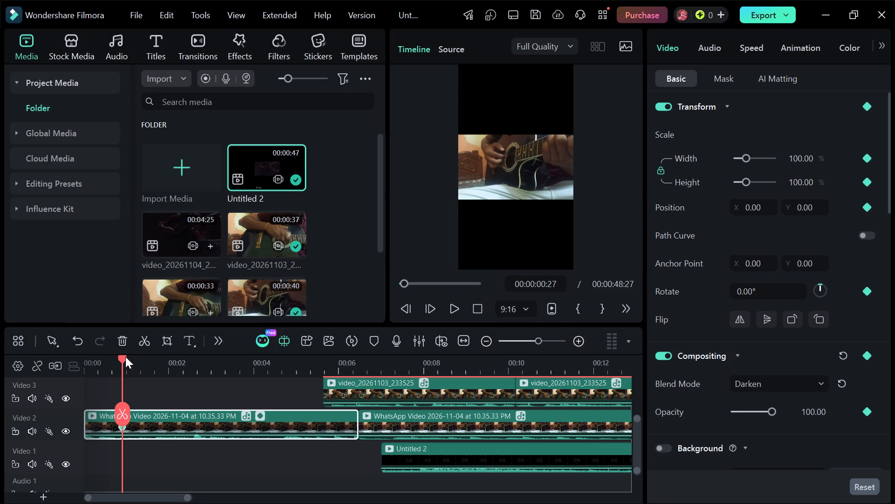
# At 00:00:05:19, move the first WhatsApp Video clip's picture to the frame's bottom, position X 0.00, Y -655.61, and preview the motion.
pyautogui.moveTo(125, 357); pyautogui.dragTo(160, 348)
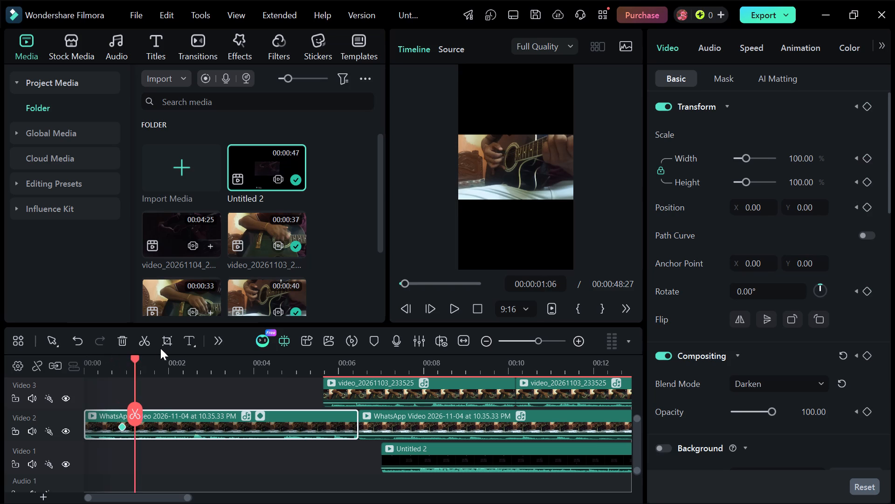
pyautogui.moveTo(160, 348); pyautogui.dragTo(308, 383)
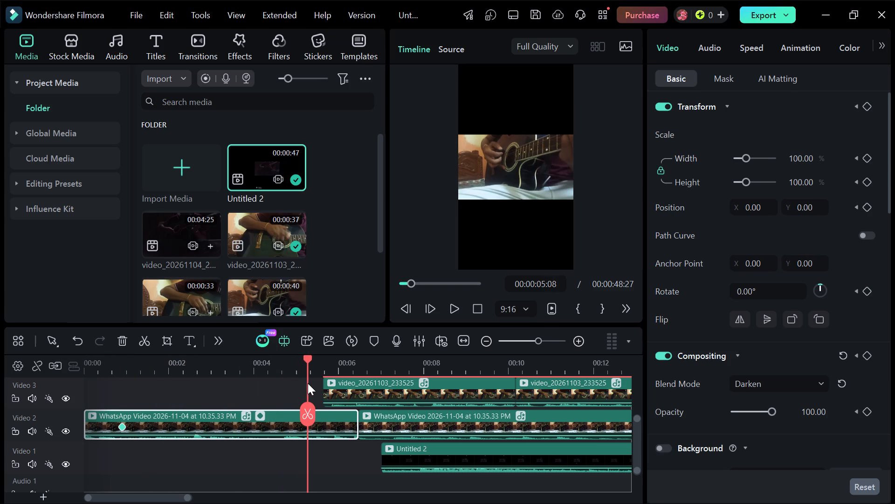
pyautogui.moveTo(308, 383); pyautogui.dragTo(323, 387)
pyautogui.click(510, 173)
pyautogui.moveTo(510, 173); pyautogui.dragTo(502, 220)
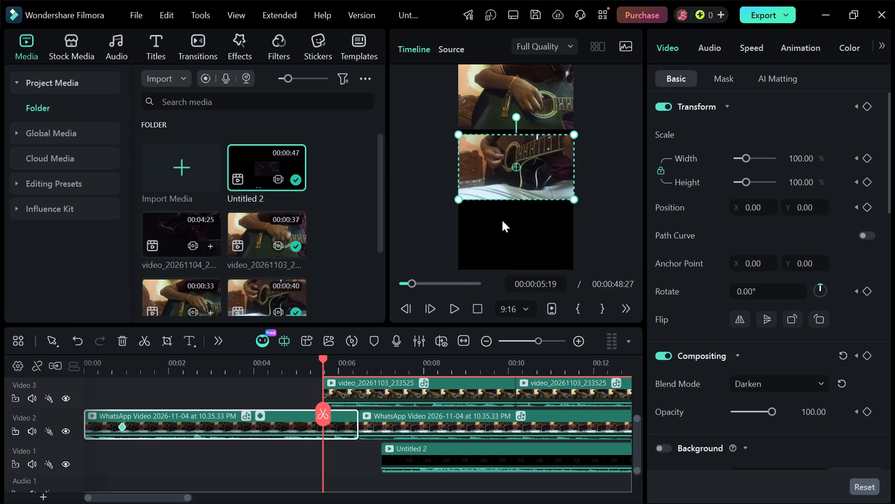
pyautogui.moveTo(502, 220); pyautogui.dragTo(502, 234)
pyautogui.moveTo(505, 183); pyautogui.dragTo(500, 225)
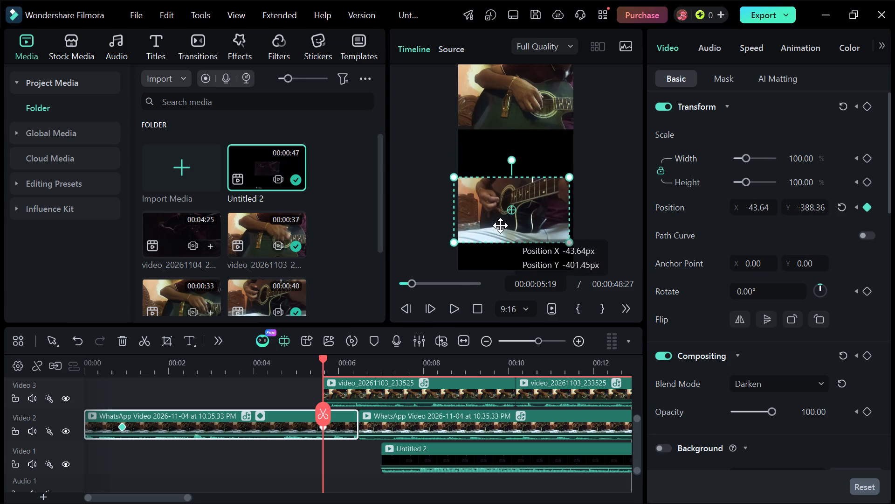
pyautogui.moveTo(500, 225); pyautogui.dragTo(501, 257)
pyautogui.moveTo(324, 355); pyautogui.dragTo(318, 357)
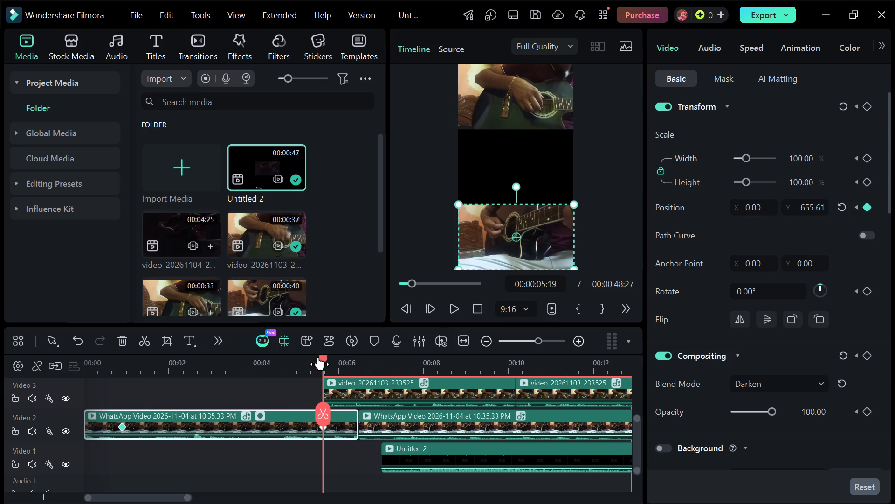
pyautogui.moveTo(318, 357); pyautogui.dragTo(68, 414)
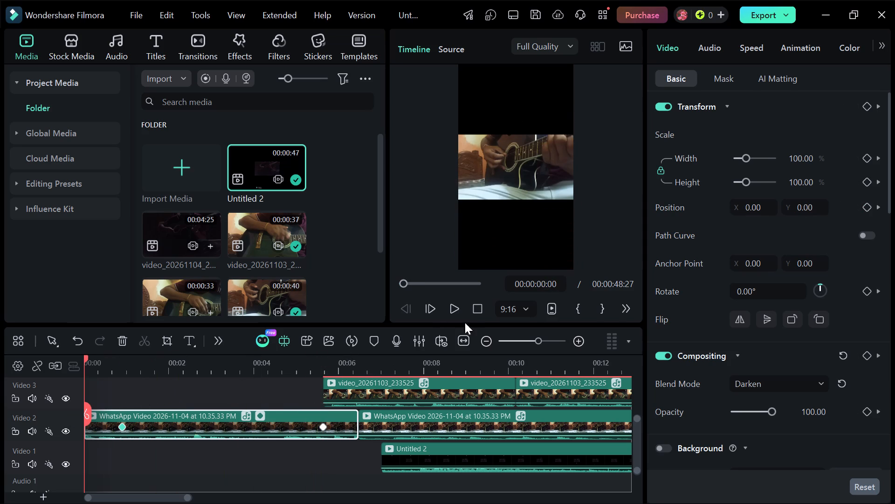
pyautogui.click(449, 312)
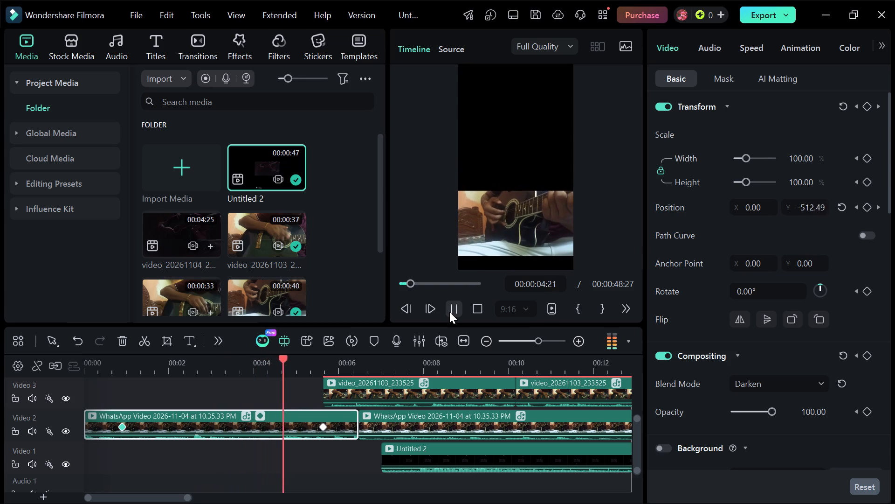
pyautogui.click(449, 312)
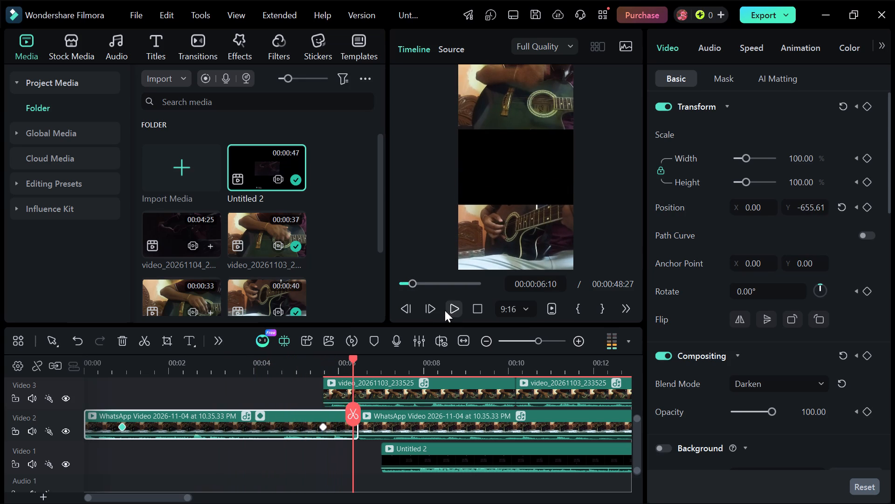
# Move the first Video 3 clip's picture horizontally out of the frame past its right edge, to position X 1080.00, Y 656.25.
pyautogui.click(374, 396)
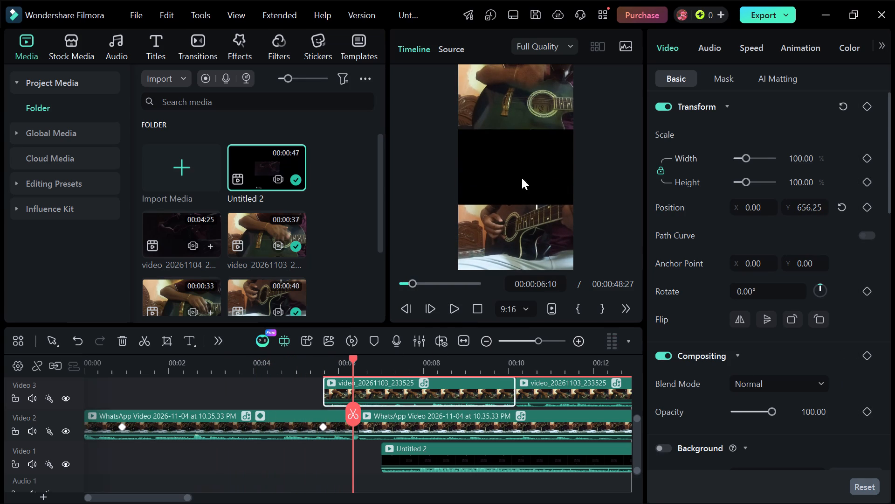
pyautogui.click(519, 125)
pyautogui.moveTo(523, 109); pyautogui.dragTo(549, 108)
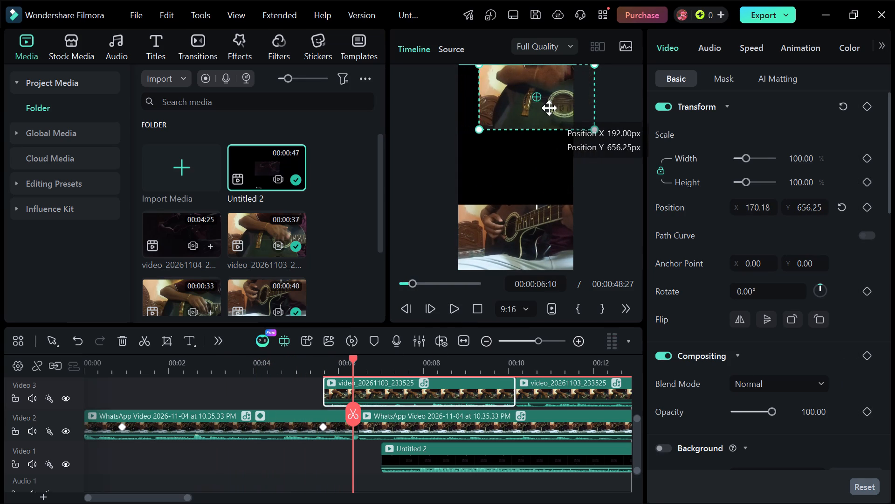
pyautogui.moveTo(549, 108); pyautogui.dragTo(633, 114)
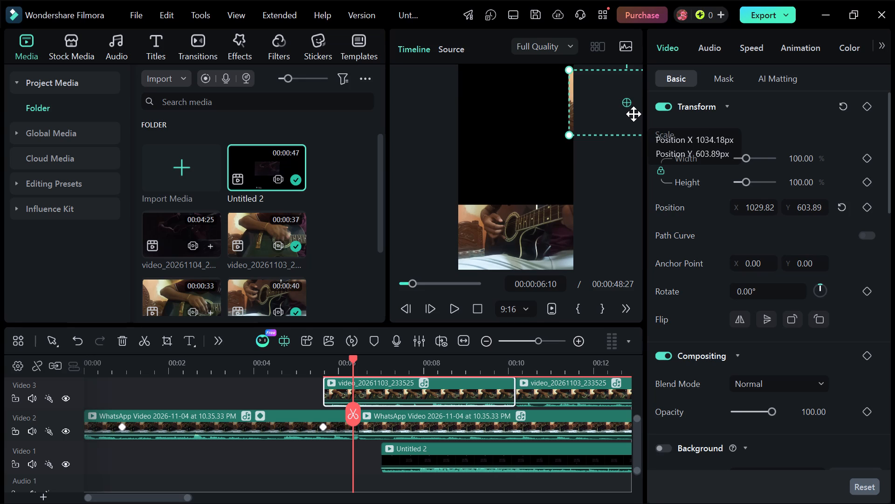
pyautogui.moveTo(633, 114); pyautogui.dragTo(630, 109)
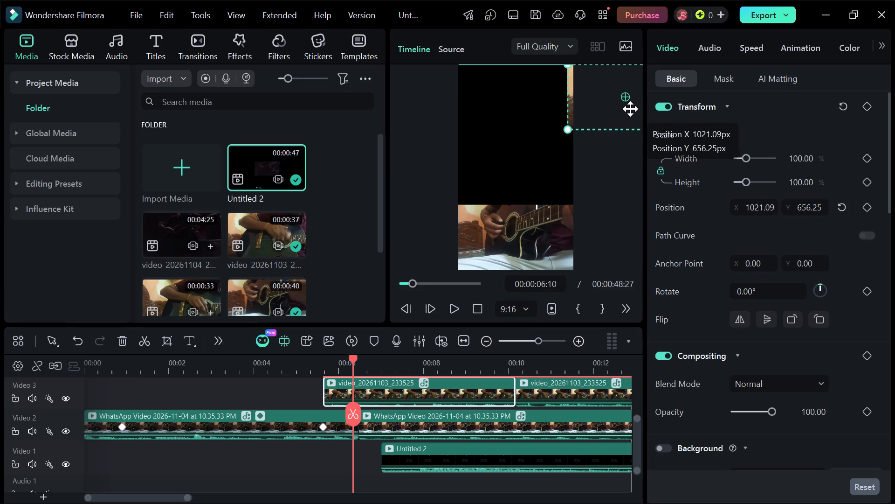
pyautogui.moveTo(630, 109); pyautogui.dragTo(636, 110)
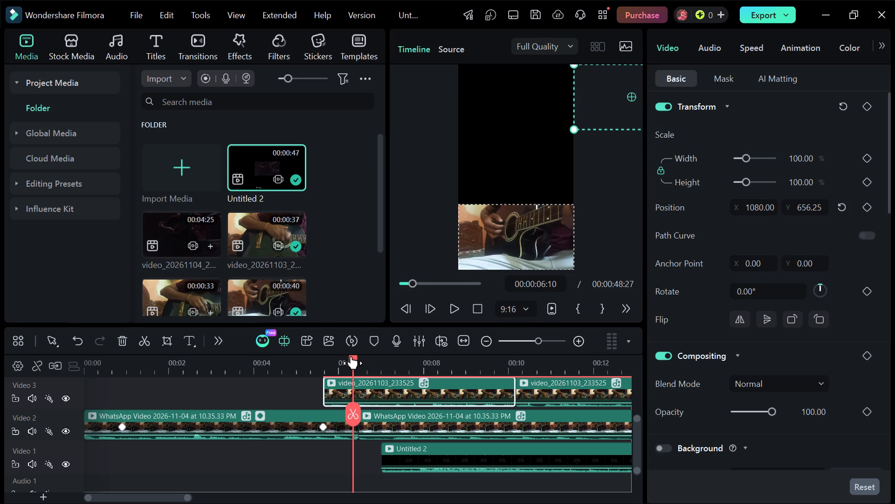
# Add a keyframe to the first Video 3 clip at 00:00:05:22 with its picture outside the frame.
pyautogui.moveTo(351, 357); pyautogui.dragTo(326, 355)
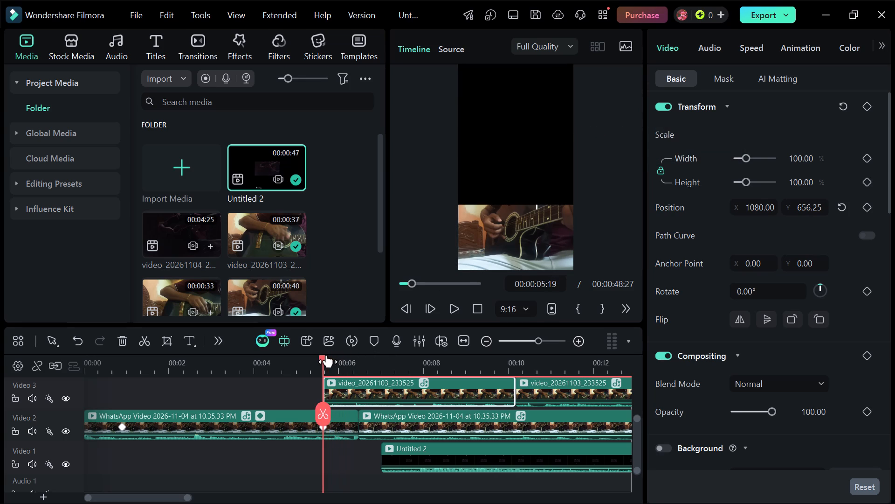
pyautogui.moveTo(326, 355); pyautogui.dragTo(330, 355)
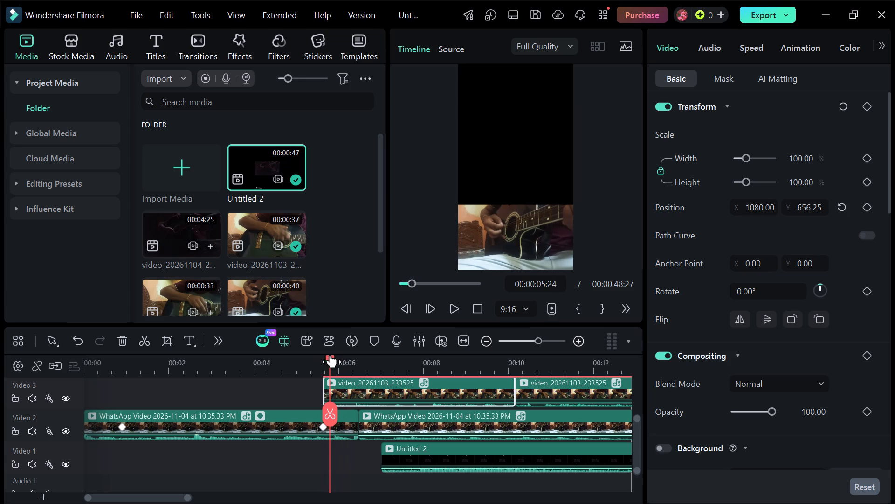
pyautogui.moveTo(330, 355); pyautogui.dragTo(328, 355)
pyautogui.click(217, 338)
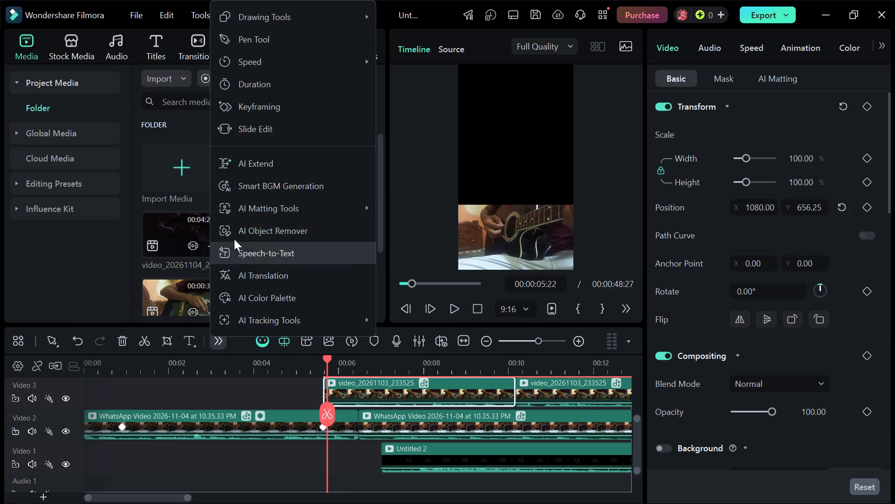
pyautogui.click(289, 112)
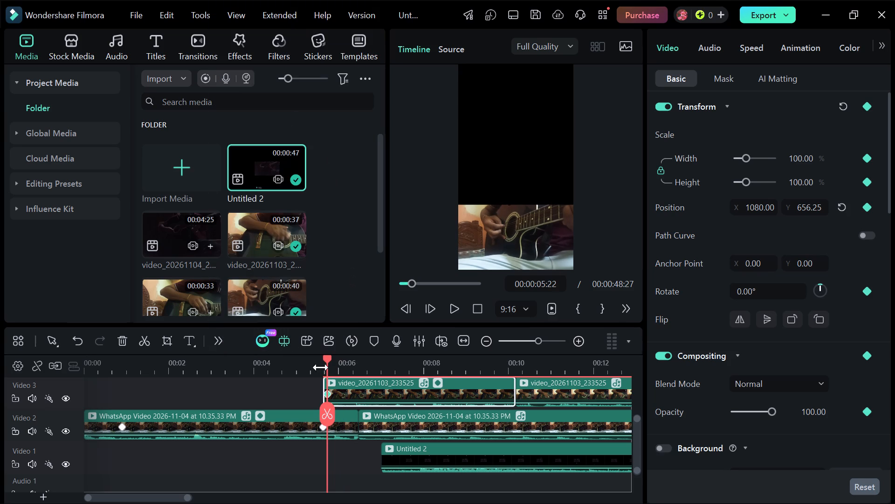
# At 00:00:06:24, move the first Video 3 clip's picture back into the top of the frame, position X 0.00, Y 656.25.
pyautogui.moveTo(324, 355); pyautogui.dragTo(364, 350)
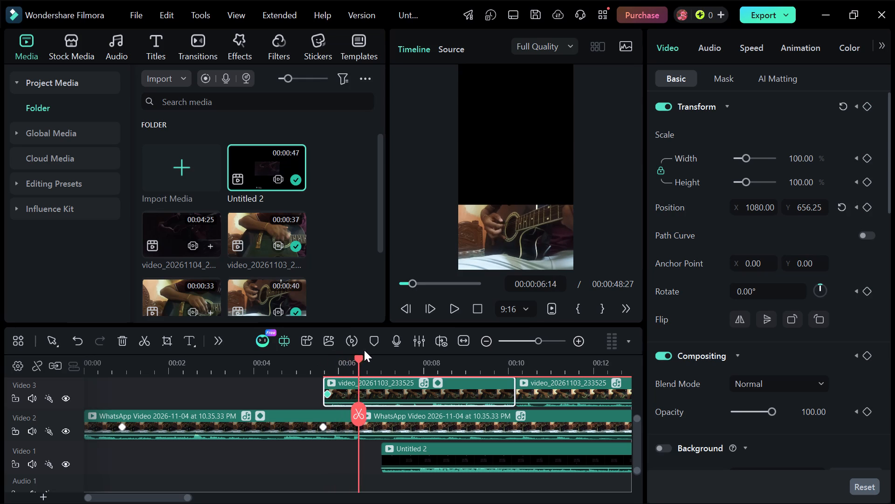
pyautogui.moveTo(364, 350); pyautogui.dragTo(379, 354)
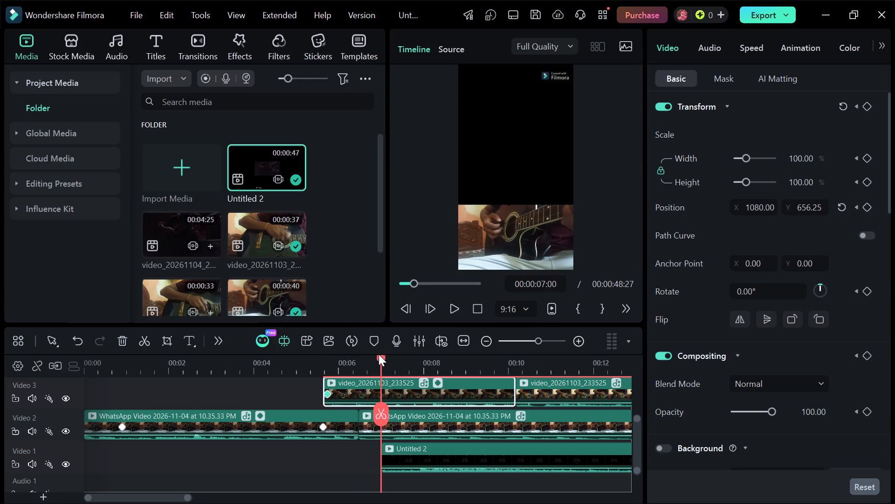
pyautogui.moveTo(379, 354); pyautogui.dragTo(372, 360)
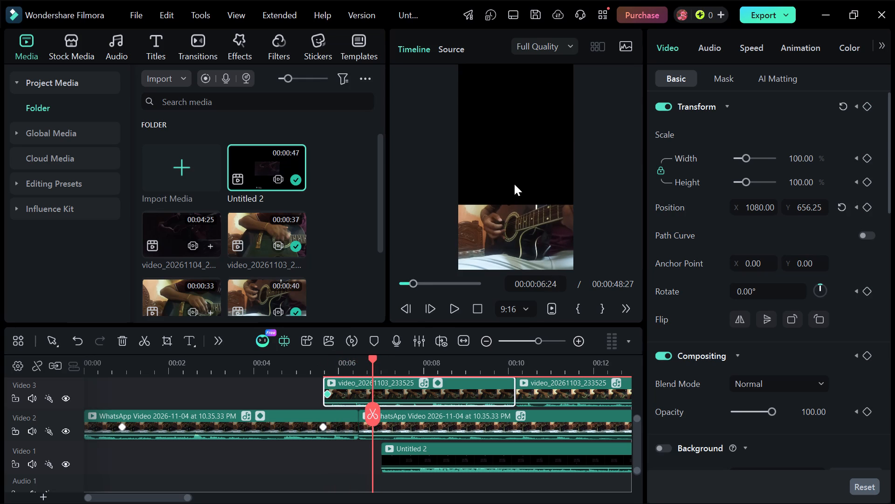
pyautogui.click(571, 93)
pyautogui.click(562, 104)
pyautogui.click(565, 103)
pyautogui.doubleClick(565, 103)
pyautogui.moveTo(565, 103); pyautogui.dragTo(548, 106)
pyautogui.moveTo(568, 88); pyautogui.dragTo(574, 84)
pyautogui.moveTo(577, 82); pyautogui.dragTo(541, 88)
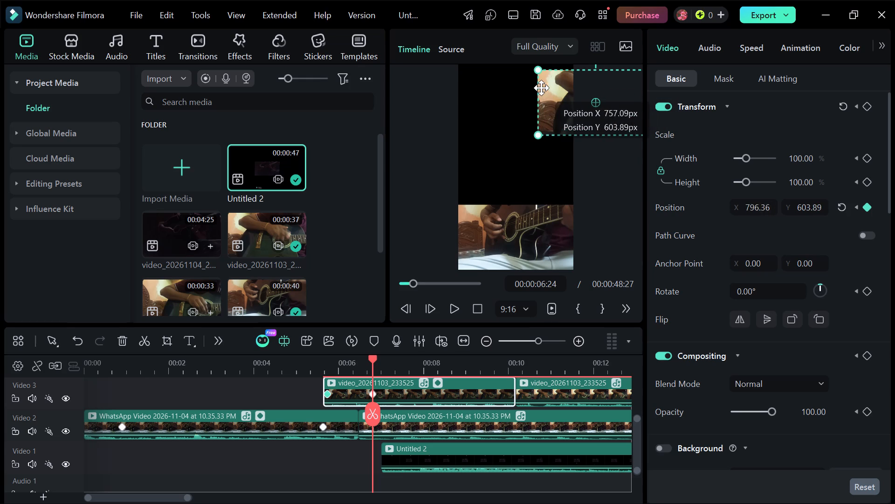
pyautogui.moveTo(541, 88); pyautogui.dragTo(485, 81)
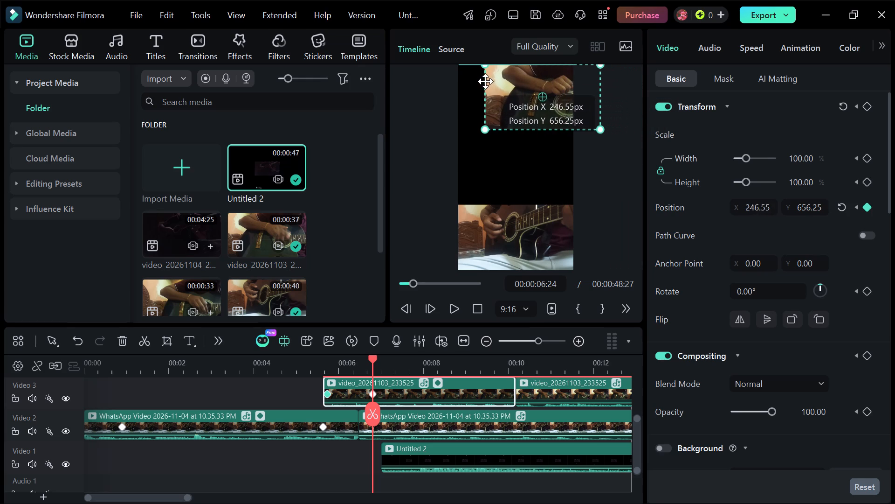
pyautogui.moveTo(485, 81); pyautogui.dragTo(466, 80)
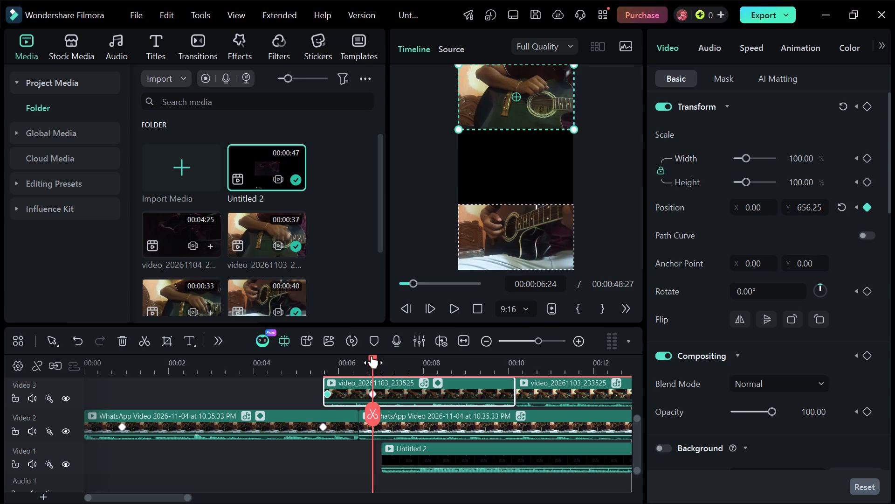
# Play the video from the start and replay from about 5.5 seconds to check the keyframed movements of both opening clips.
pyautogui.moveTo(370, 358); pyautogui.dragTo(0, 389)
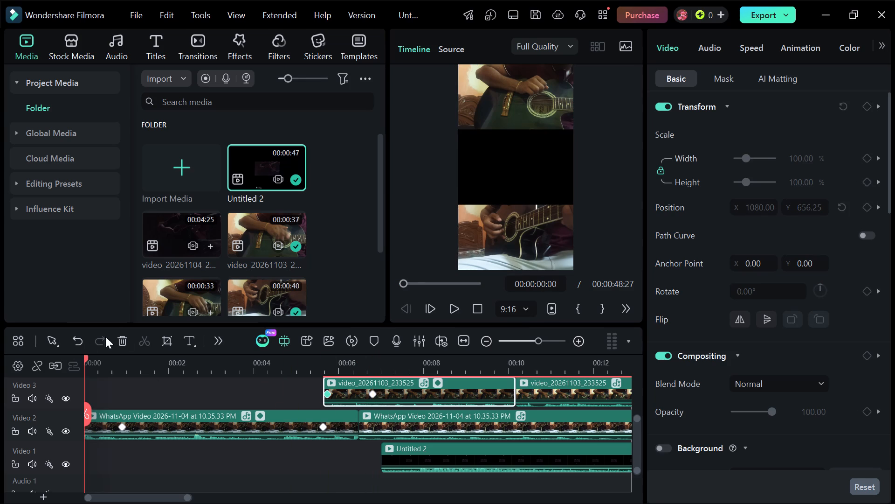
pyautogui.click(453, 316)
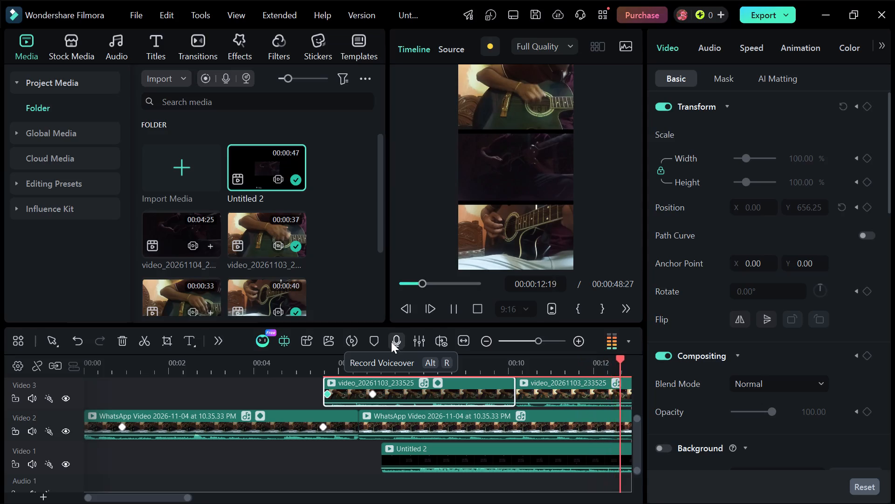
pyautogui.click(454, 306)
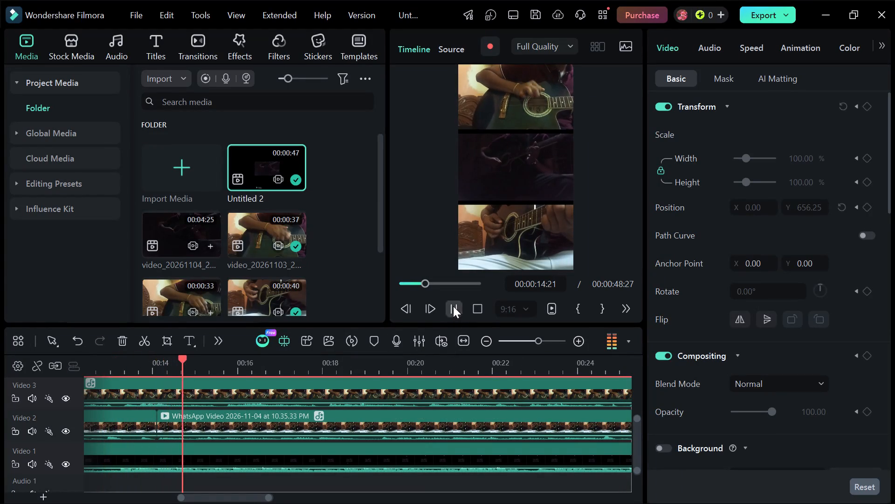
pyautogui.moveTo(183, 359); pyautogui.dragTo(49, 383)
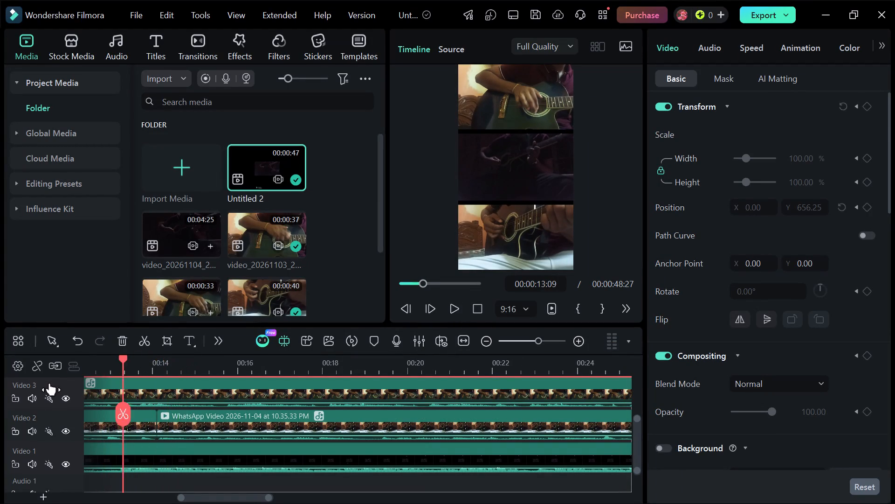
pyautogui.moveTo(49, 383); pyautogui.dragTo(328, 379)
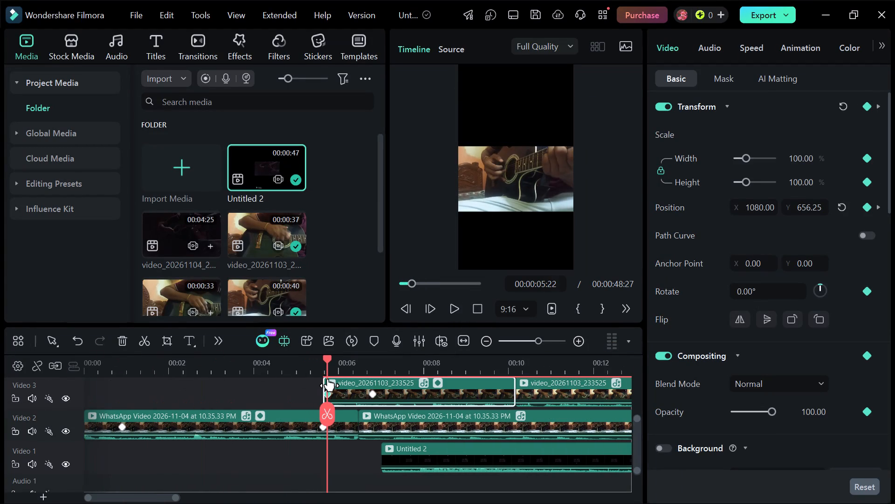
pyautogui.moveTo(328, 379); pyautogui.dragTo(316, 388)
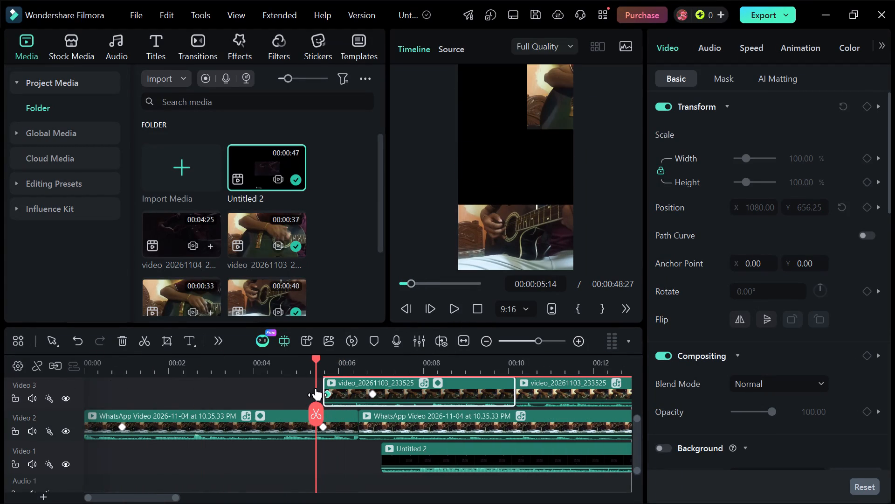
pyautogui.moveTo(316, 388); pyautogui.dragTo(317, 388)
pyautogui.click(453, 315)
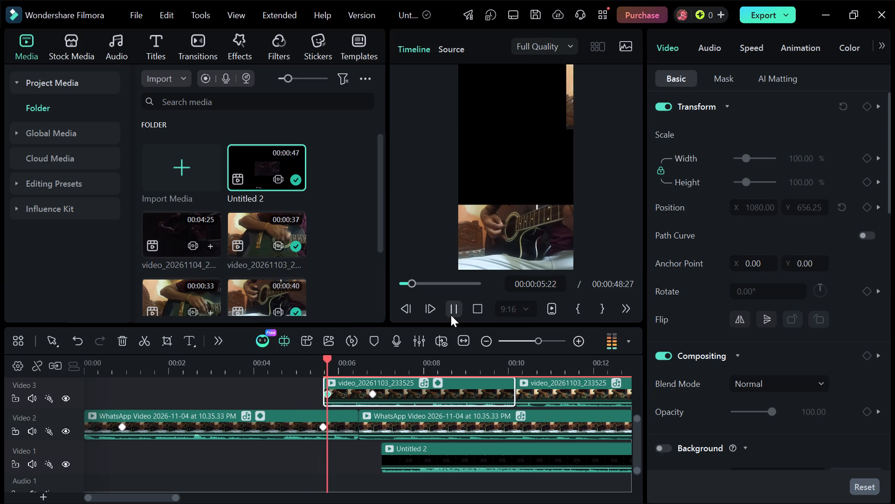
pyautogui.click(452, 314)
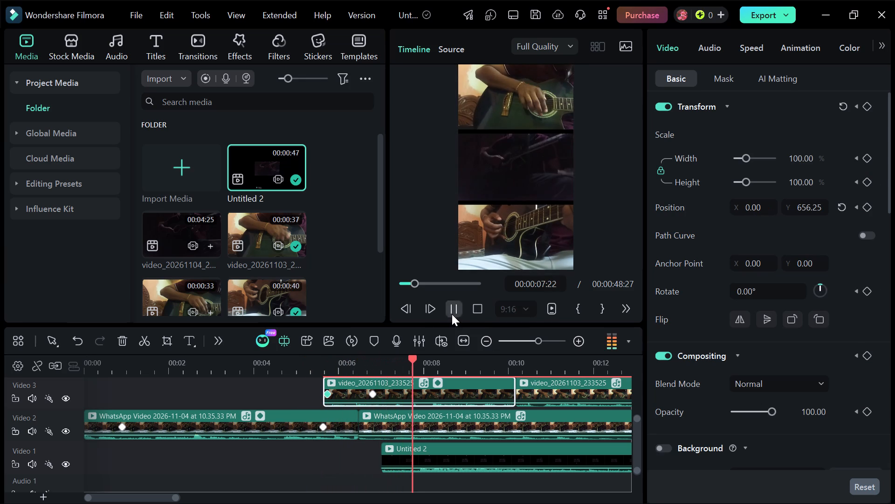
# Set the volume of the first Video 3 clip to -6.71 dB.
pyautogui.click(380, 389)
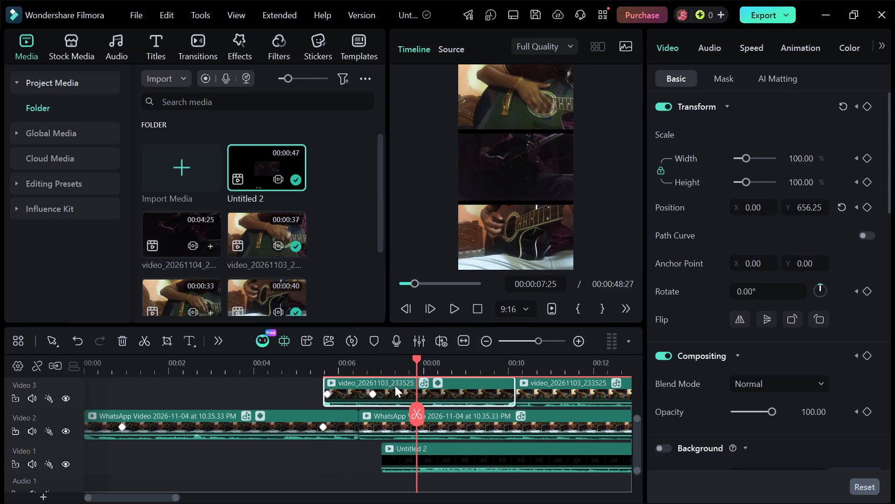
pyautogui.click(398, 384)
pyautogui.click(409, 378)
pyautogui.click(401, 392)
pyautogui.moveTo(399, 392); pyautogui.dragTo(388, 397)
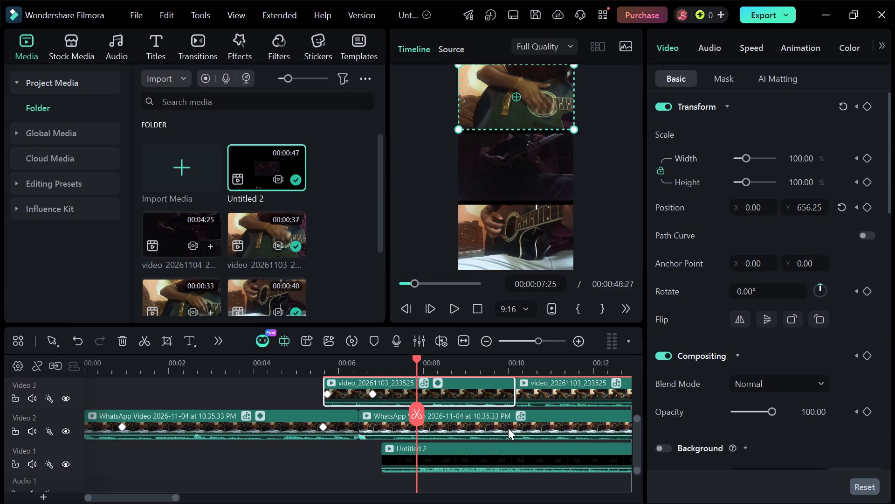
pyautogui.doubleClick(473, 390)
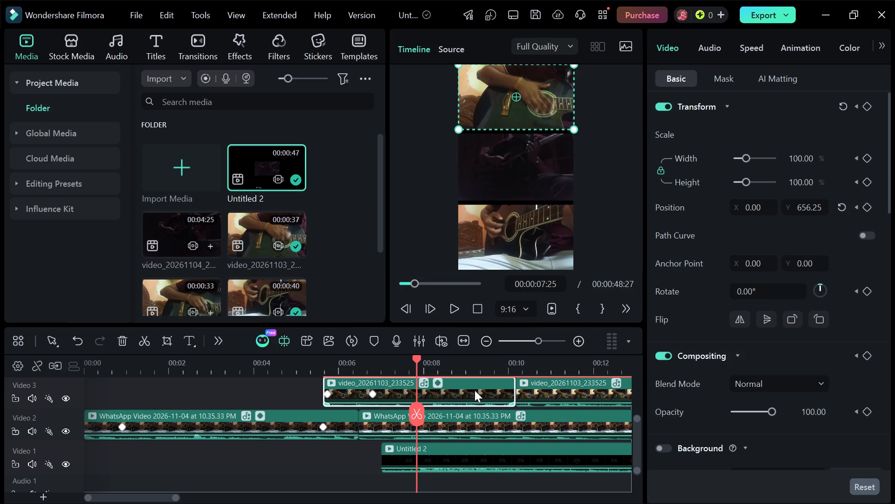
pyautogui.click(476, 390)
pyautogui.click(720, 46)
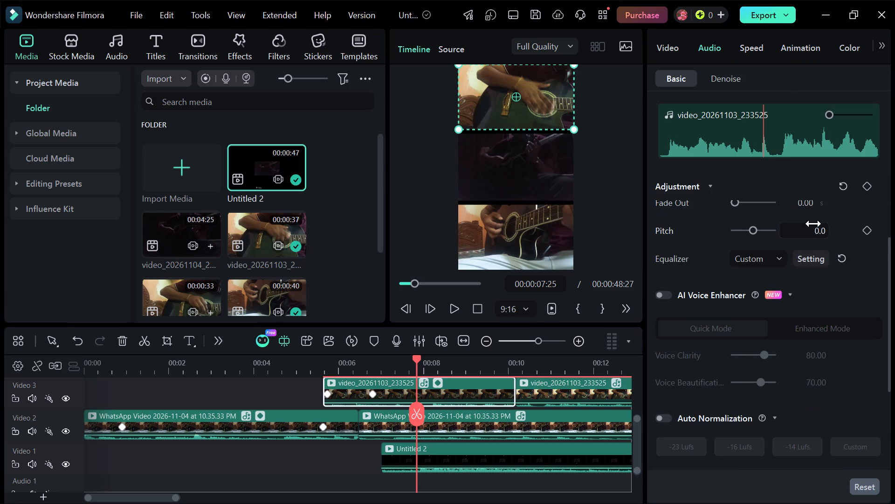
pyautogui.scroll(-1, 813, 224)
pyautogui.scroll(-4, 778, 321)
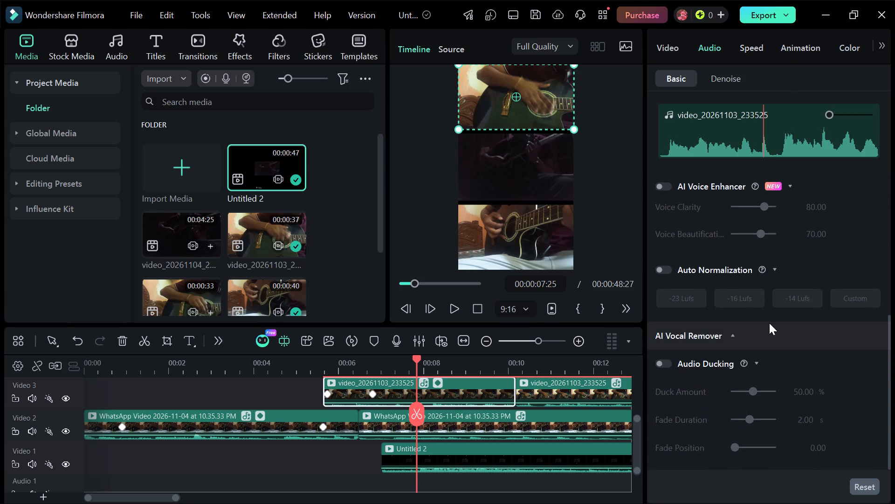
pyautogui.scroll(-3, 769, 323)
pyautogui.scroll(4, 769, 323)
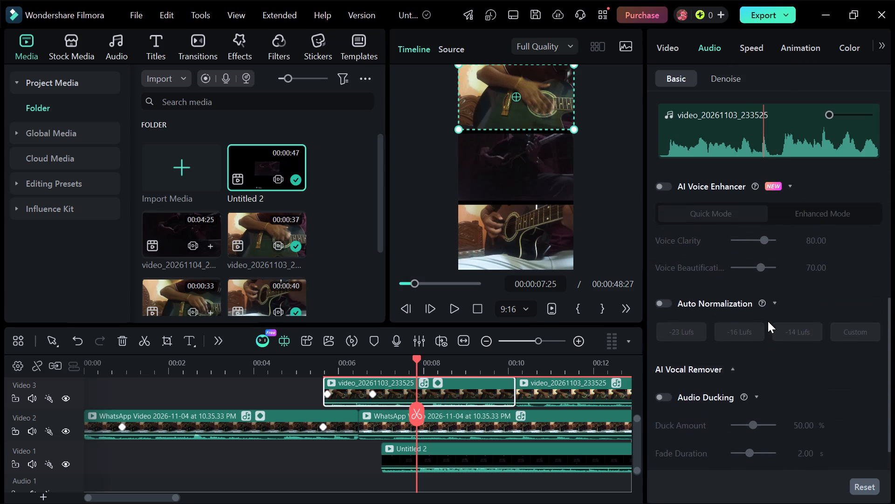
pyautogui.scroll(6, 768, 321)
pyautogui.click(794, 219)
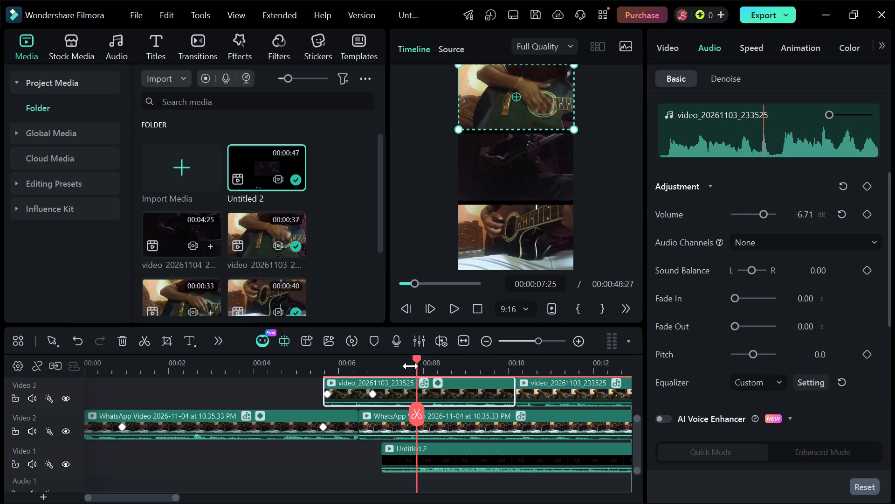
# Set the volume of the second Video 3 clip to -6.23 dB.
pyautogui.click(592, 385)
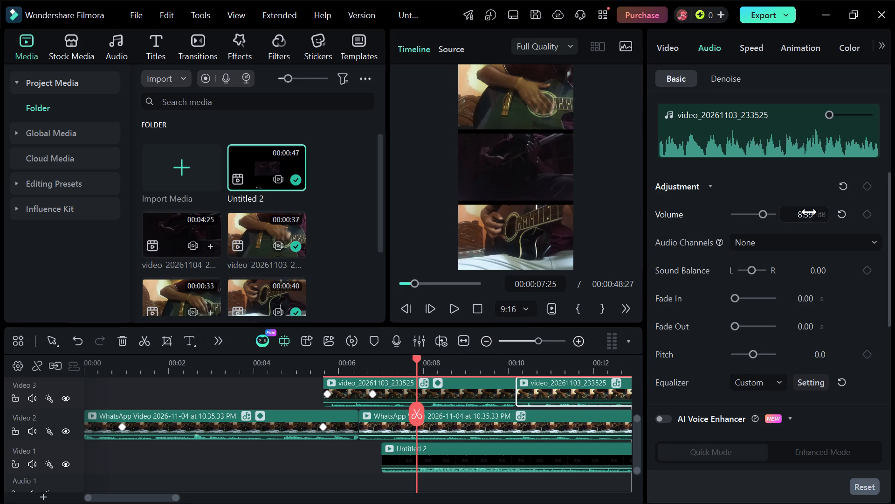
pyautogui.click(809, 212)
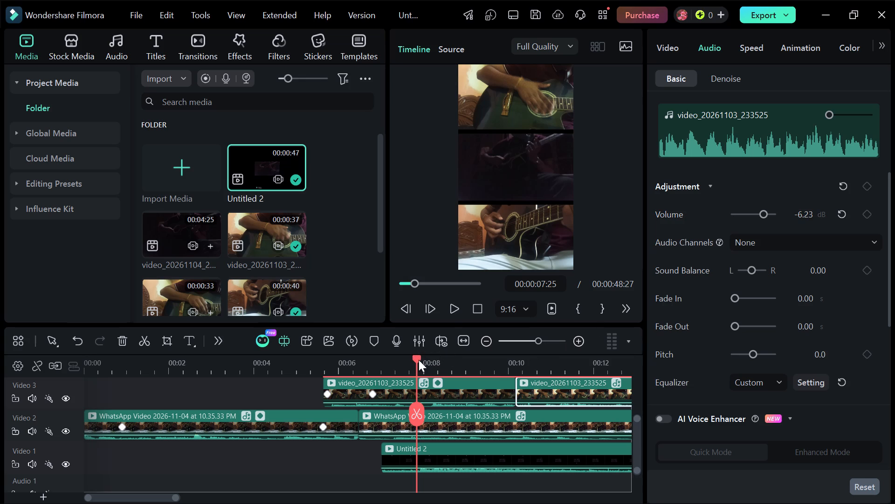
# Adjust the volume of the second-to-last Video 3 clip to about the level of the other Video 3 clips.
pyautogui.moveTo(417, 360); pyautogui.dragTo(741, 379)
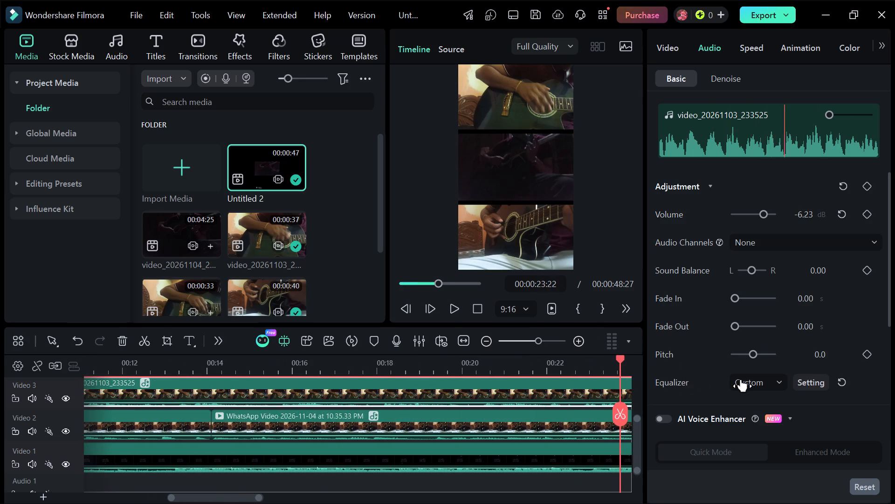
pyautogui.moveTo(741, 379); pyautogui.dragTo(392, 422)
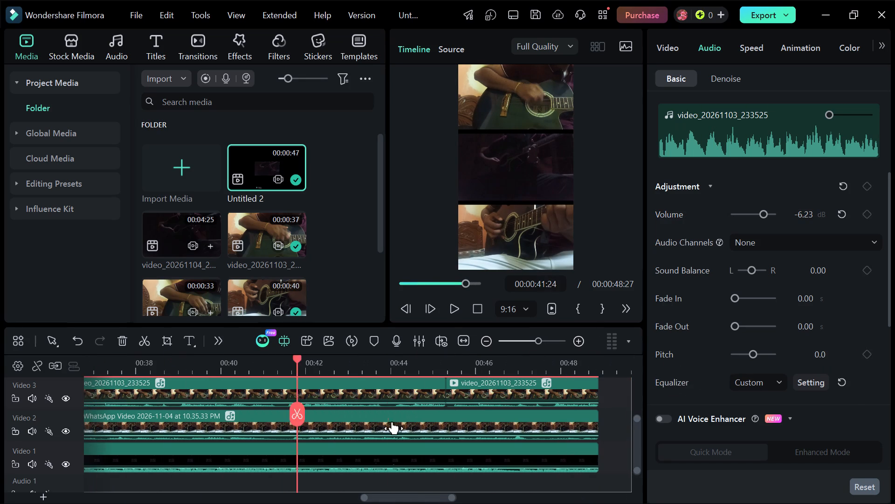
pyautogui.moveTo(392, 422); pyautogui.dragTo(279, 453)
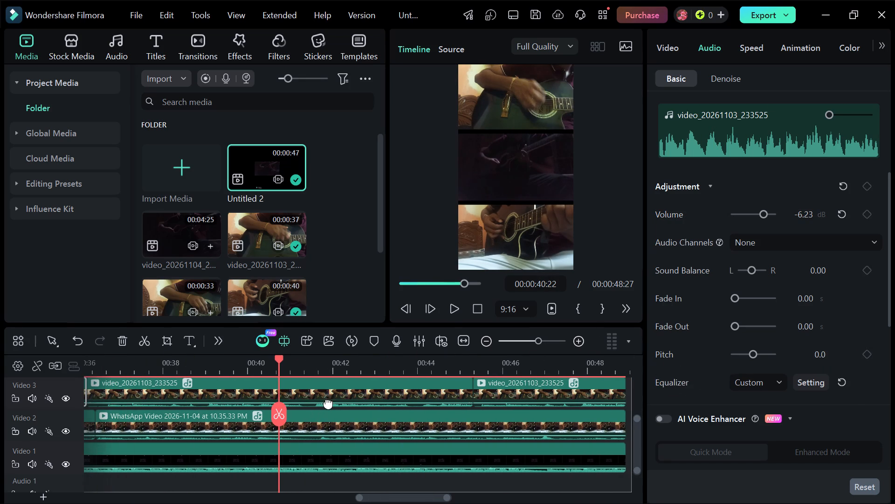
pyautogui.click(328, 403)
pyautogui.click(796, 214)
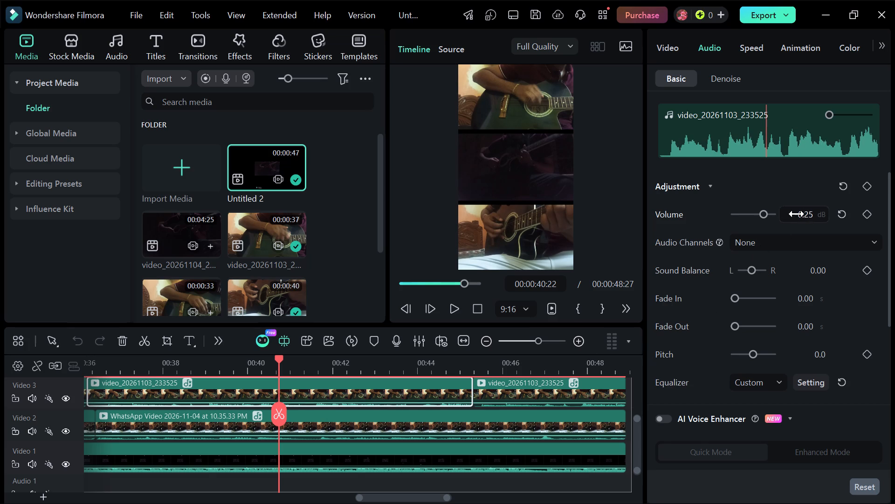
# Set the volume of the last Video 3 clip to -6.73 dB.
pyautogui.click(550, 396)
pyautogui.click(800, 215)
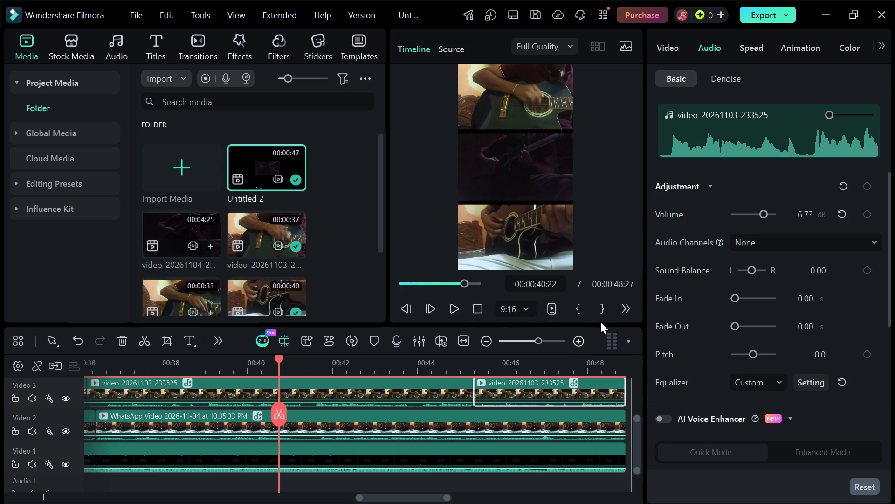
# Play the video in full screen from the start to about 27 seconds to check the clips' movements and volume balance.
pyautogui.click(632, 312)
pyautogui.click(633, 340)
pyautogui.click(639, 337)
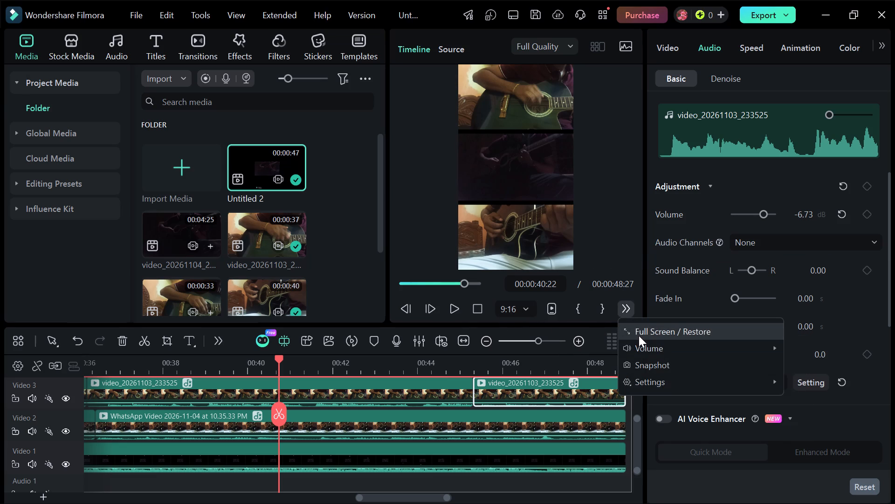
pyautogui.click(639, 336)
pyautogui.moveTo(606, 465); pyautogui.dragTo(562, 476)
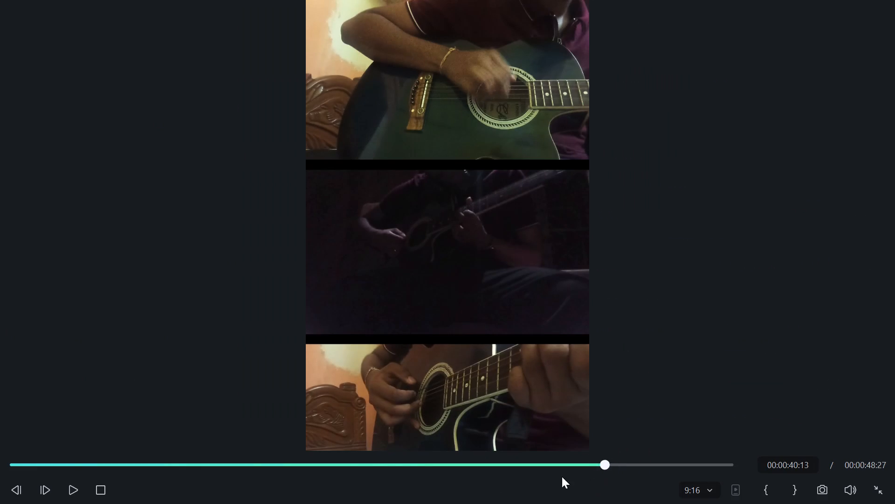
pyautogui.moveTo(562, 476); pyautogui.dragTo(7, 503)
pyautogui.click(67, 493)
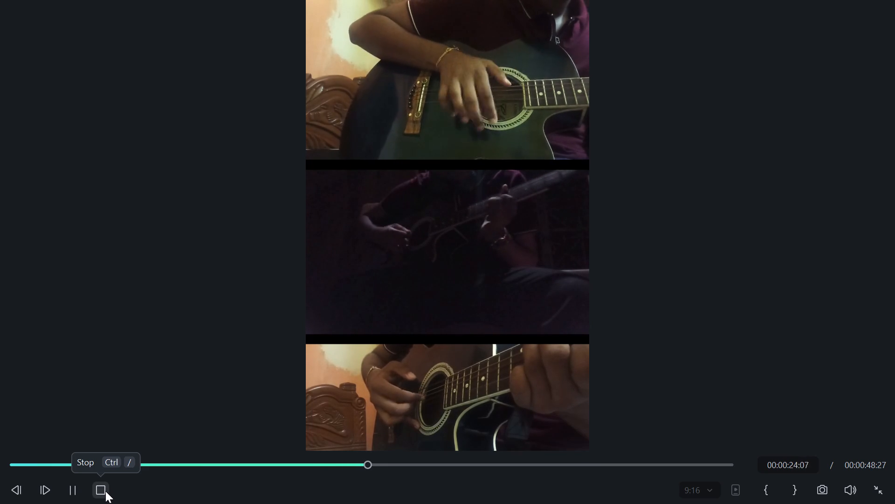
pyautogui.click(73, 486)
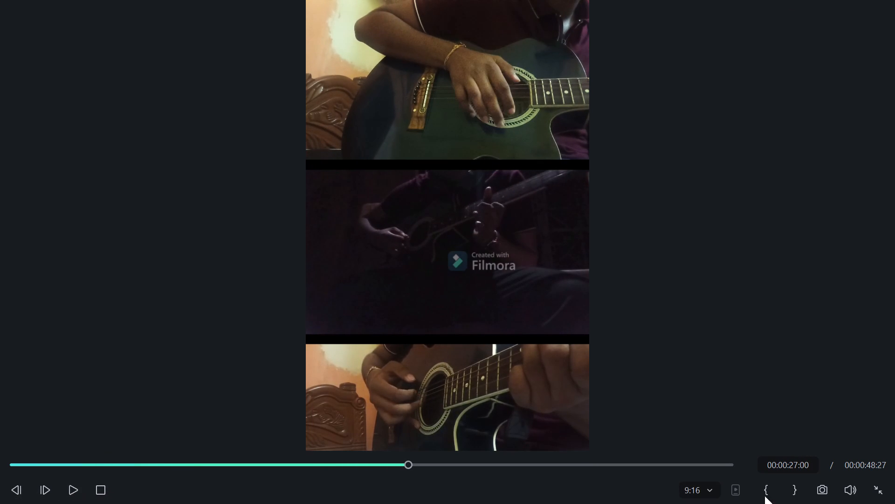
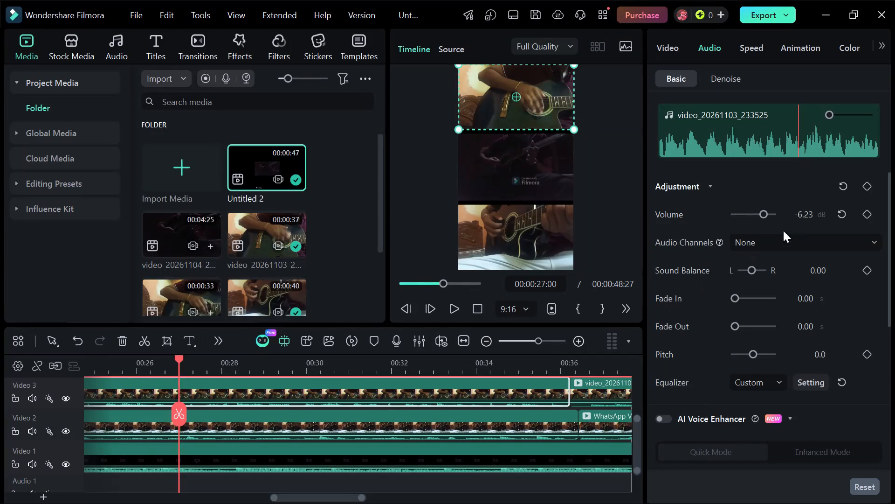
# Set the volume of the second Video 3 clip to 4 dB.
pyautogui.click(806, 212)
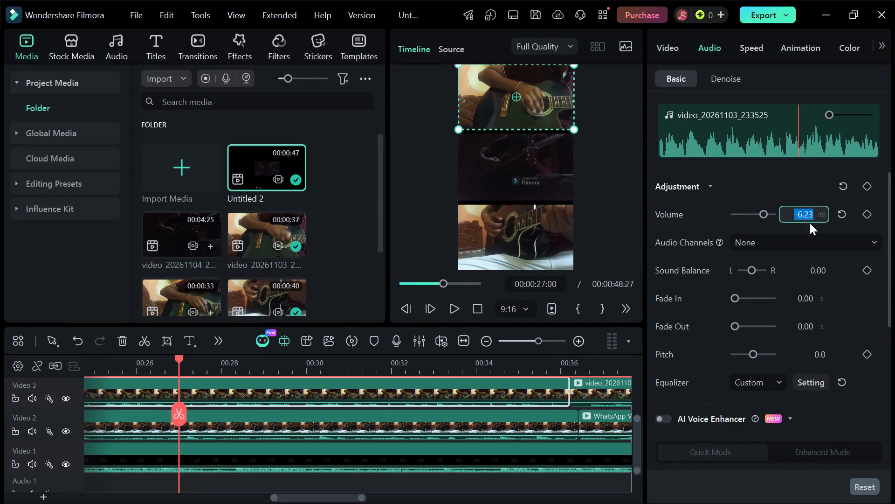
pyautogui.press('BackSpace')
pyautogui.press('4')
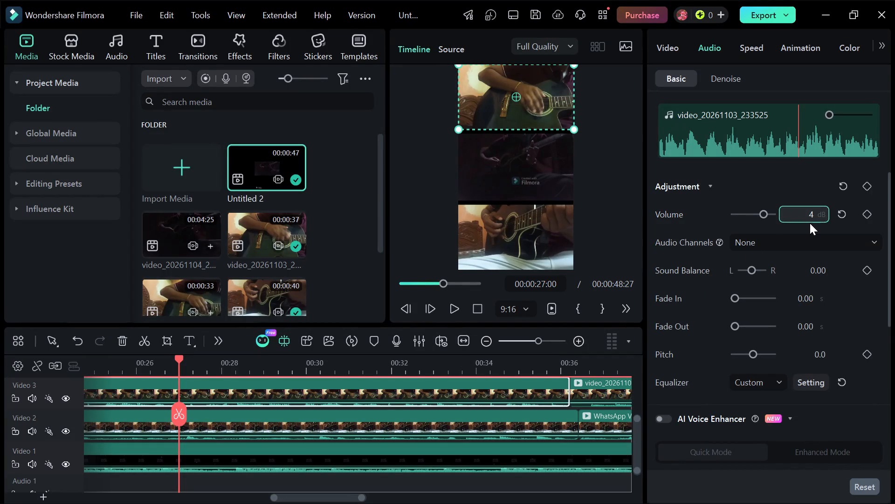
pyautogui.press('Return')
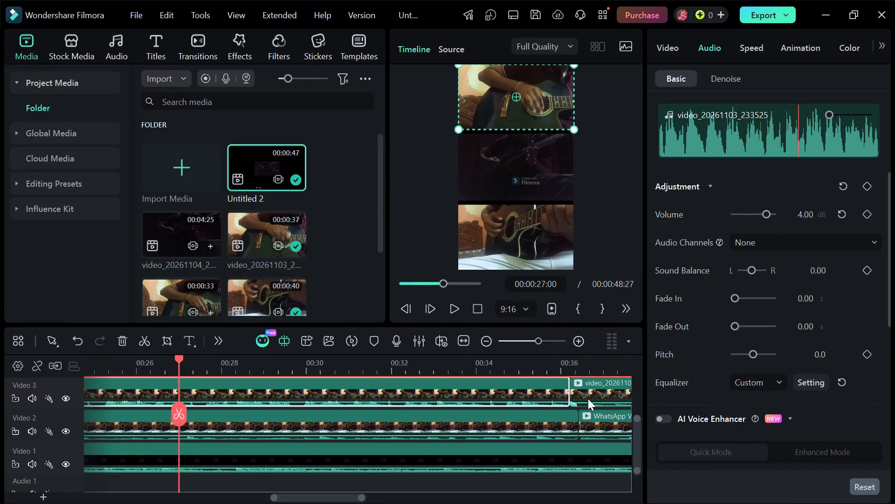
# Set the volume of the second-to-last Video 3 clip, starting at about 36 seconds, to 4 dB.
pyautogui.click(591, 398)
pyautogui.click(801, 215)
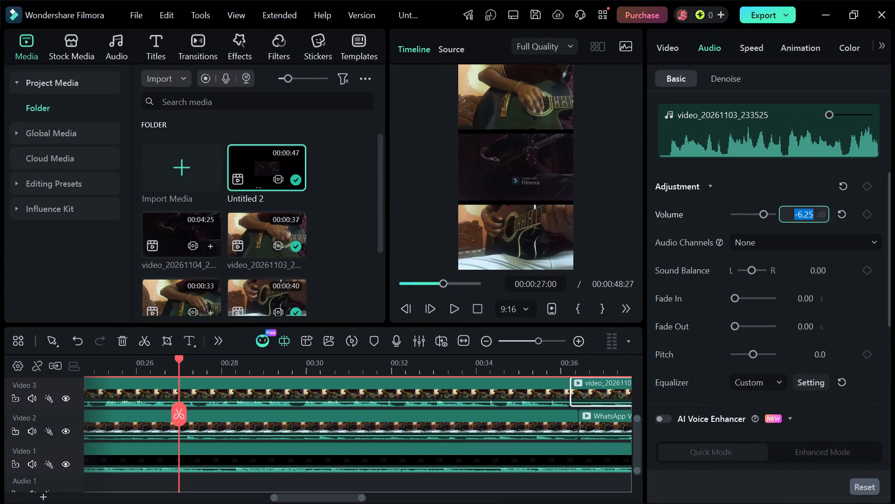
pyautogui.press('BackSpace')
pyautogui.press('4')
pyautogui.press('Return')
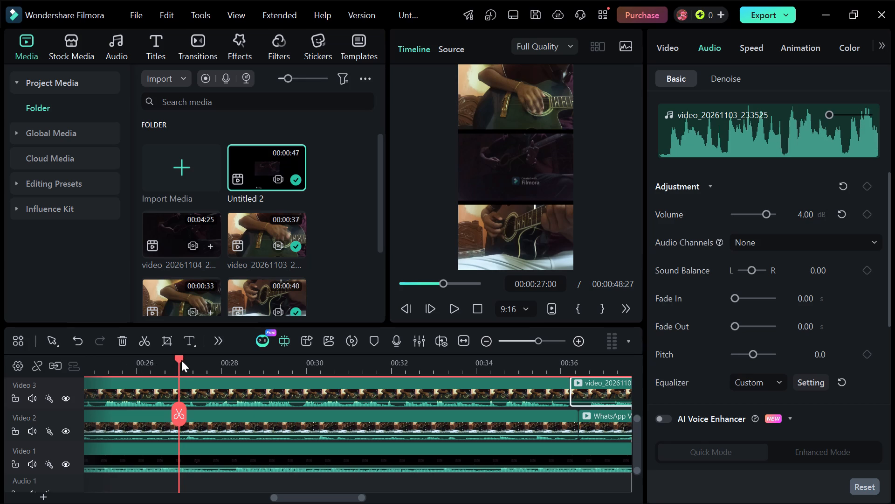
# Set the volume of the first Video 3 clip, starting at about 5.5 seconds, to 4 dB.
pyautogui.moveTo(171, 359); pyautogui.dragTo(162, 367)
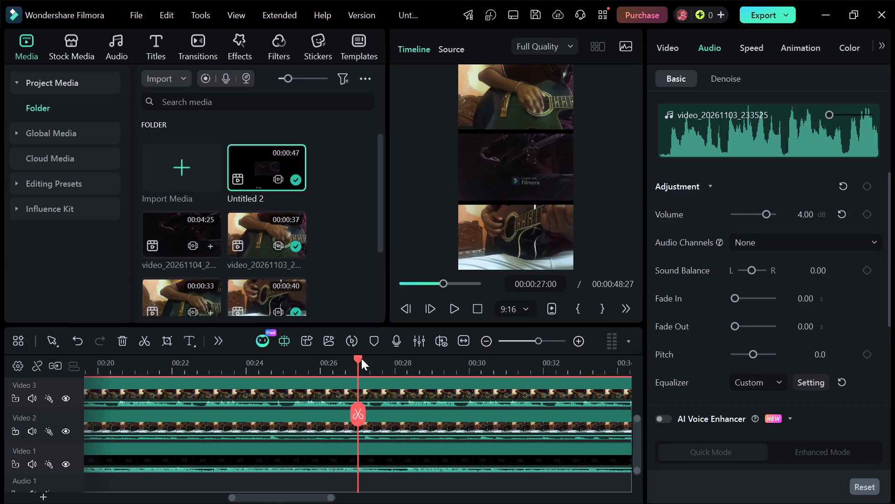
pyautogui.moveTo(356, 358); pyautogui.dragTo(85, 447)
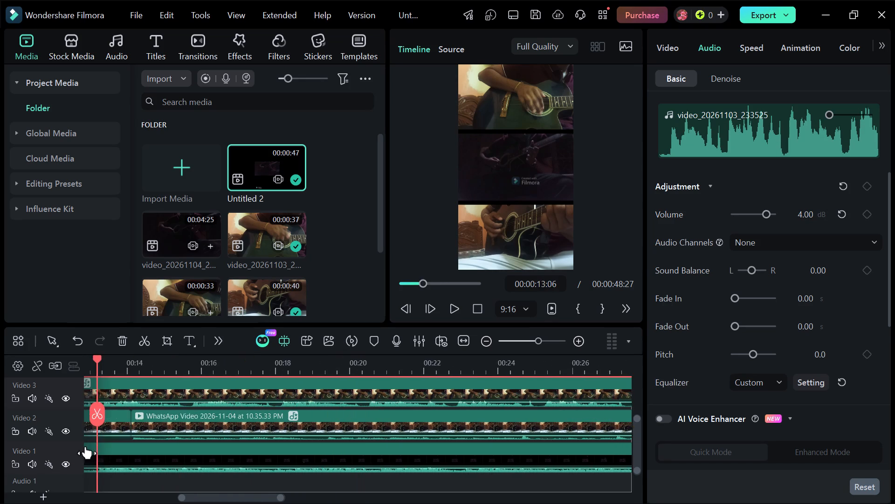
pyautogui.moveTo(85, 447); pyautogui.dragTo(297, 434)
pyautogui.click(383, 389)
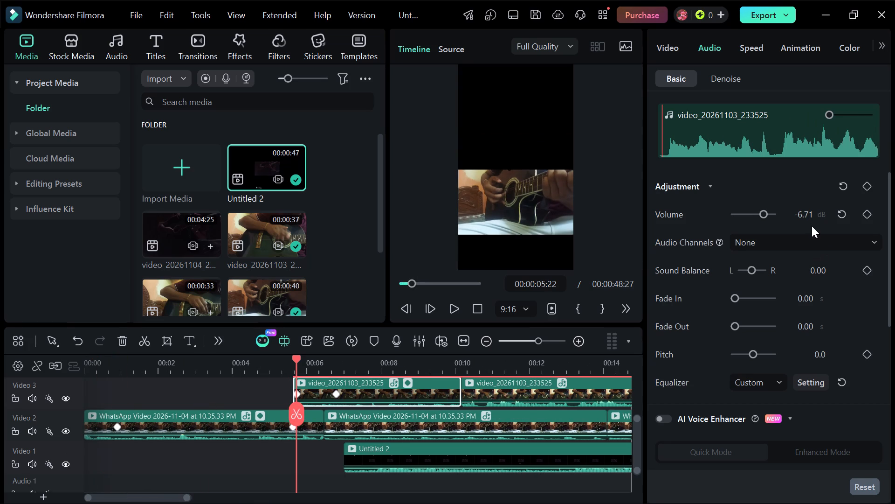
pyautogui.click(810, 221)
pyautogui.press('BackSpace')
pyautogui.press('4')
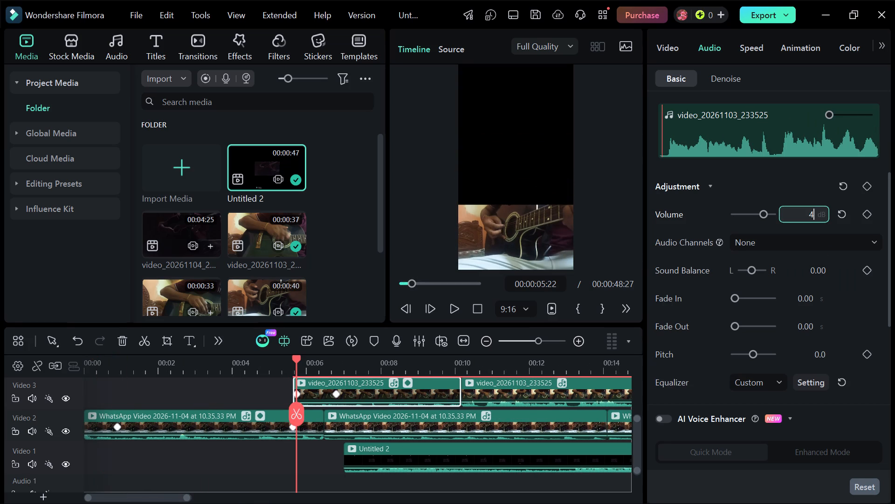
pyautogui.press('Return')
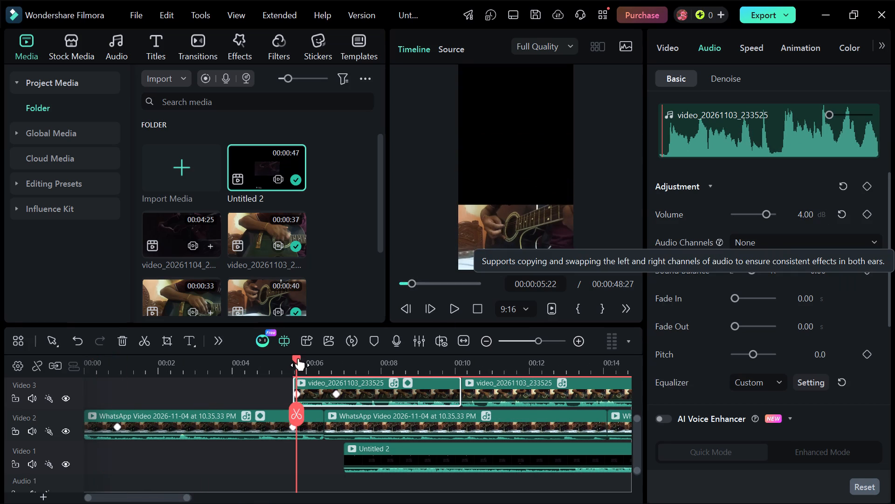
# Recheck the volumes of the two middle Video 3 clips and set the last Video 3 clip's volume to 4 dB.
pyautogui.moveTo(295, 354); pyautogui.dragTo(501, 390)
pyautogui.click(498, 392)
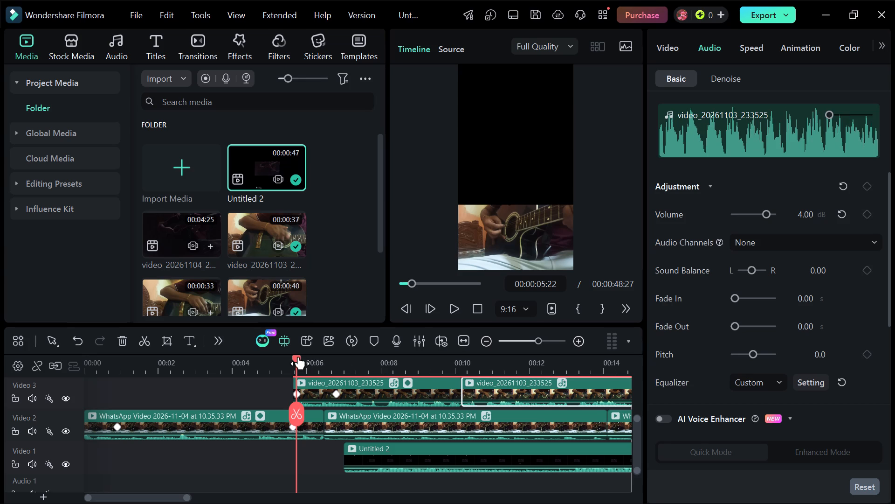
pyautogui.moveTo(297, 357); pyautogui.dragTo(682, 401)
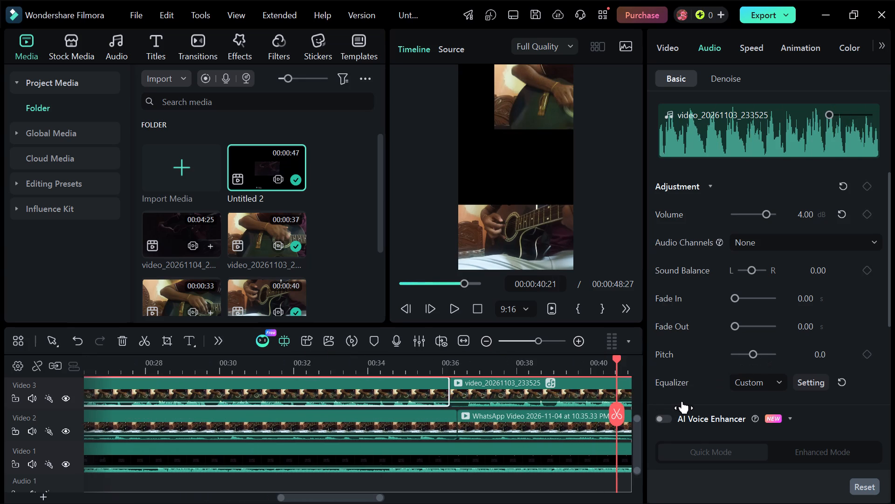
pyautogui.moveTo(682, 401); pyautogui.dragTo(581, 424)
pyautogui.click(504, 397)
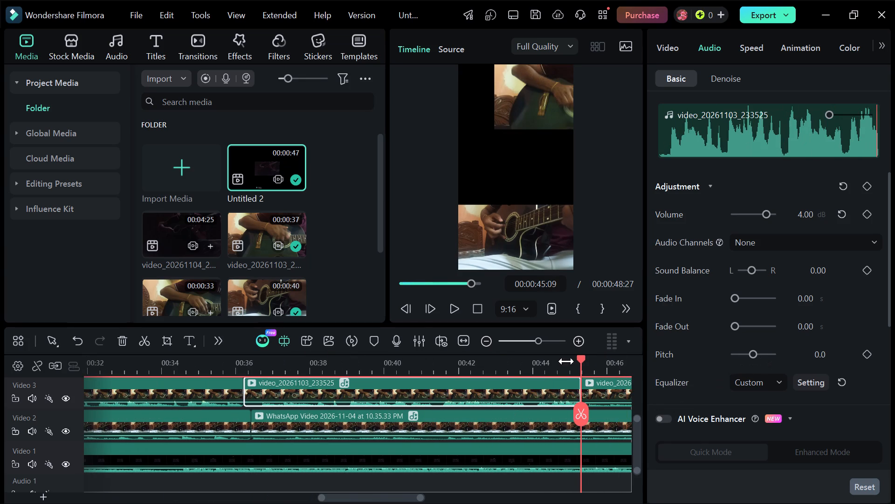
pyautogui.moveTo(578, 357); pyautogui.dragTo(661, 361)
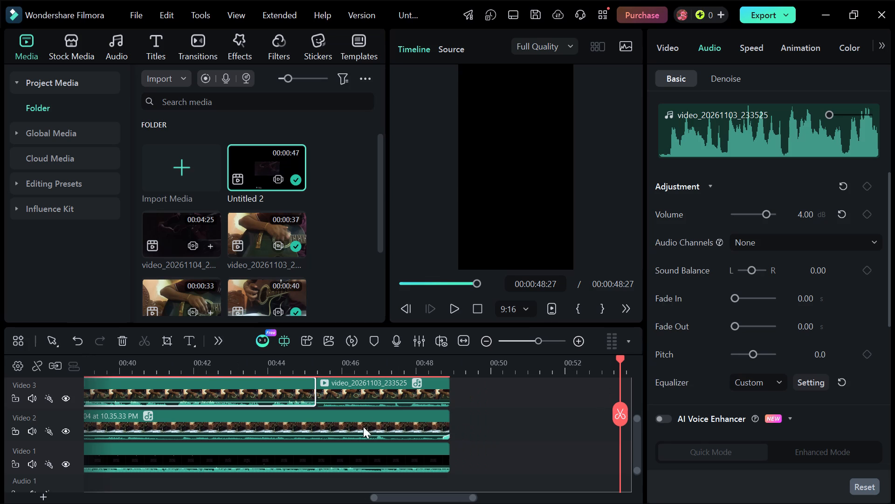
pyautogui.click(391, 392)
pyautogui.click(806, 220)
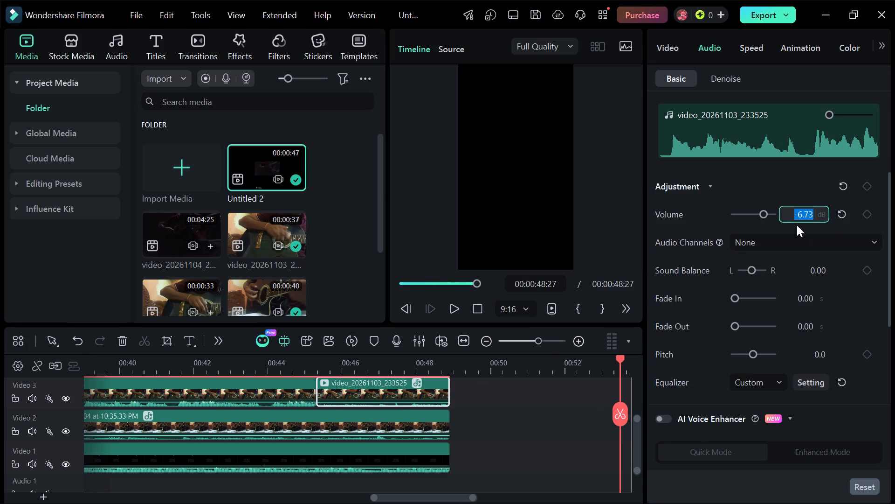
pyautogui.press('BackSpace')
pyautogui.press('4')
pyautogui.press('Return')
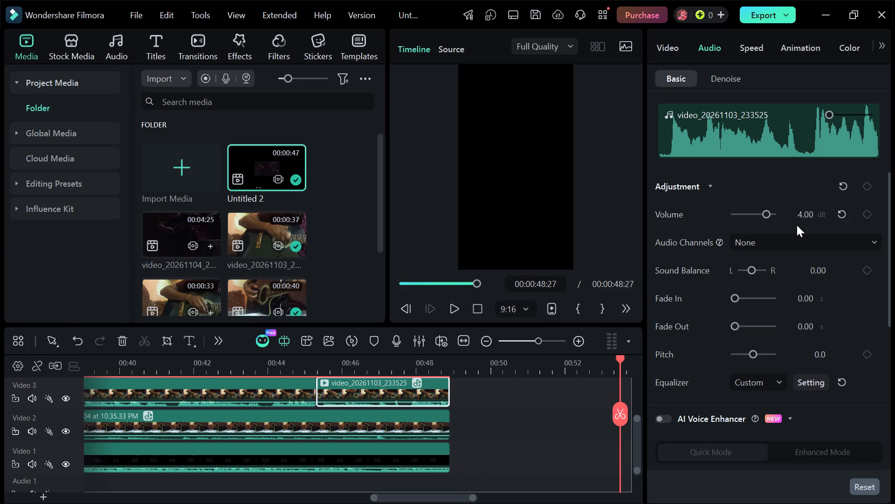
# Play the video from the start to check the volume balance of the clips.
pyautogui.moveTo(481, 286); pyautogui.dragTo(444, 298)
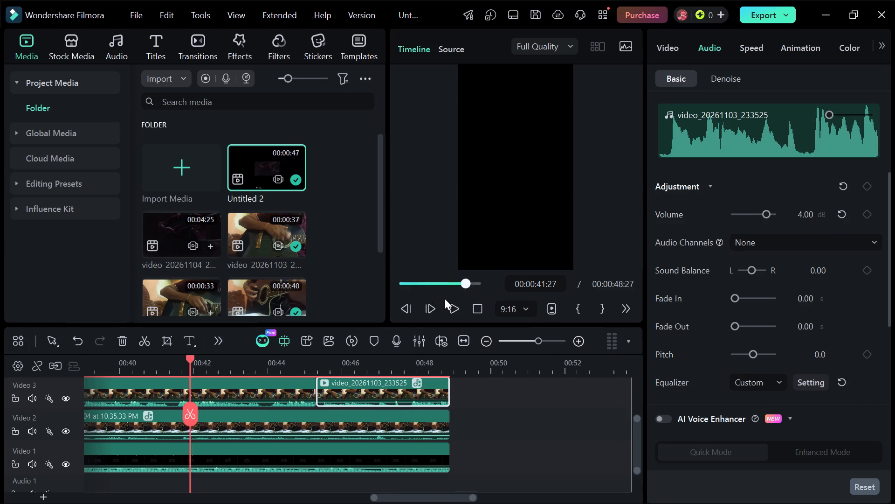
pyautogui.moveTo(444, 298); pyautogui.dragTo(408, 318)
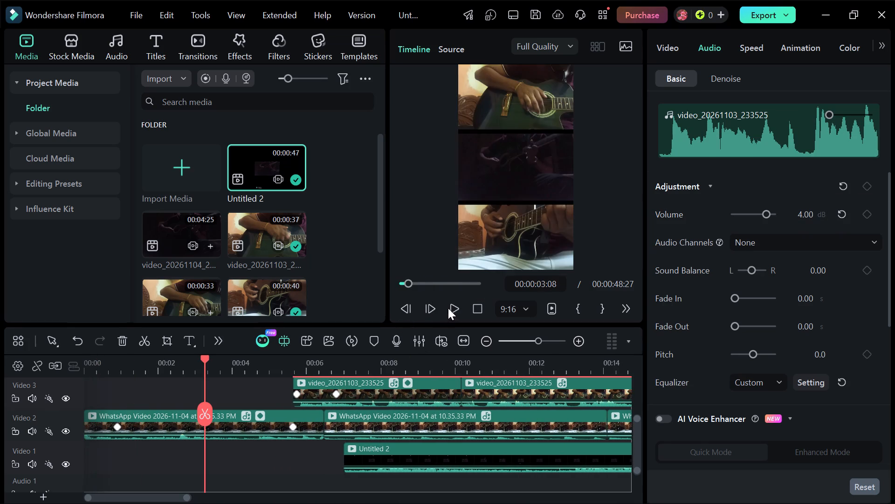
pyautogui.moveTo(410, 283); pyautogui.dragTo(390, 289)
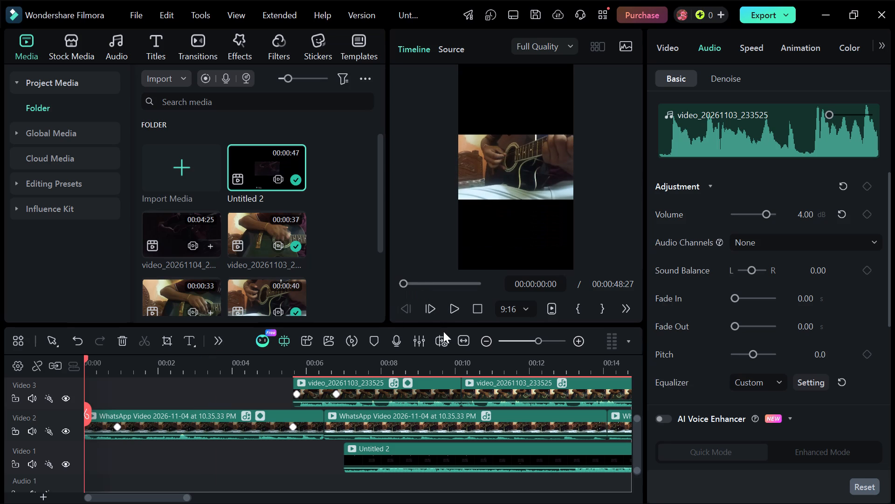
pyautogui.click(453, 314)
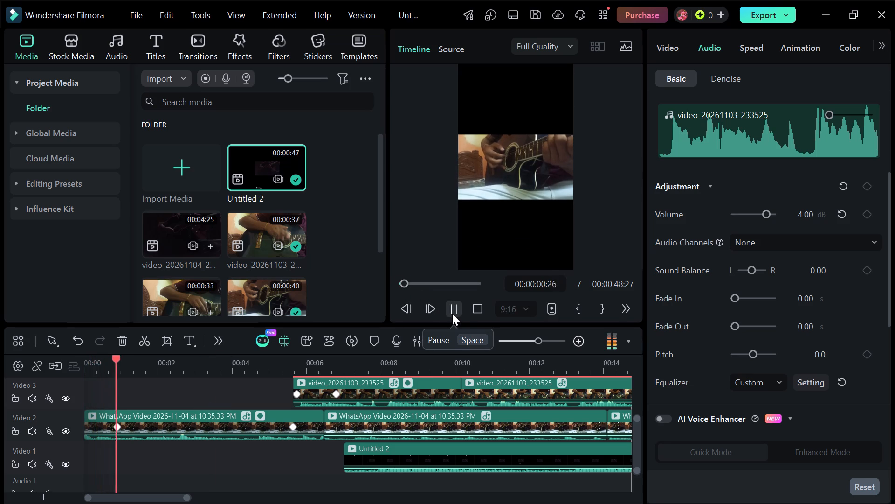
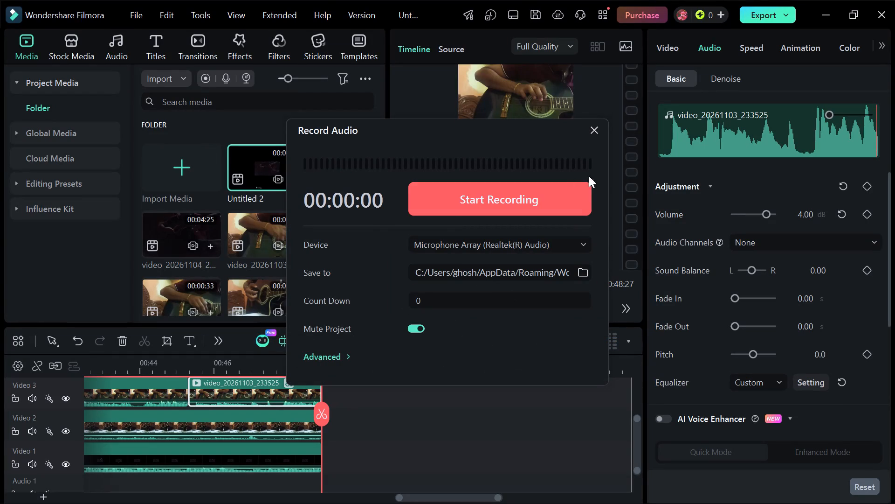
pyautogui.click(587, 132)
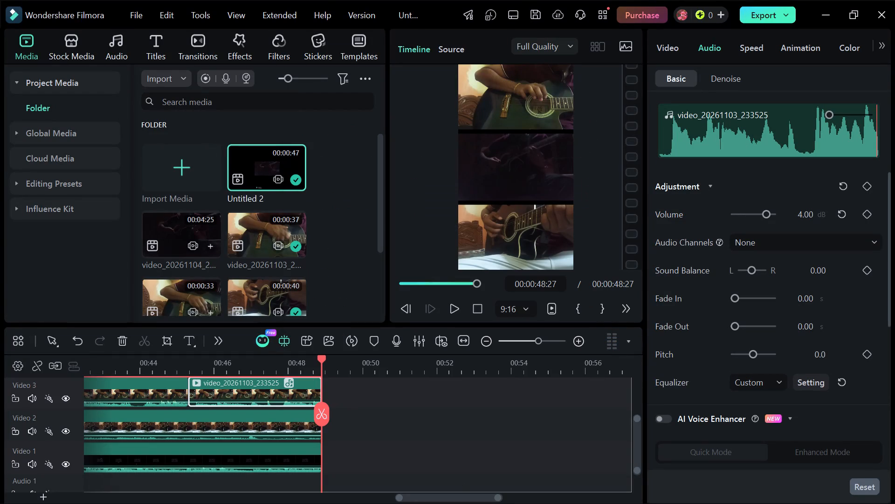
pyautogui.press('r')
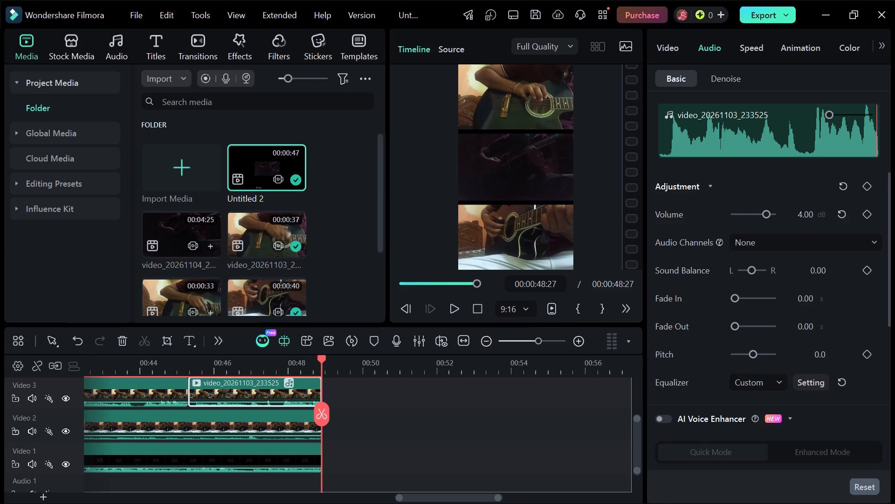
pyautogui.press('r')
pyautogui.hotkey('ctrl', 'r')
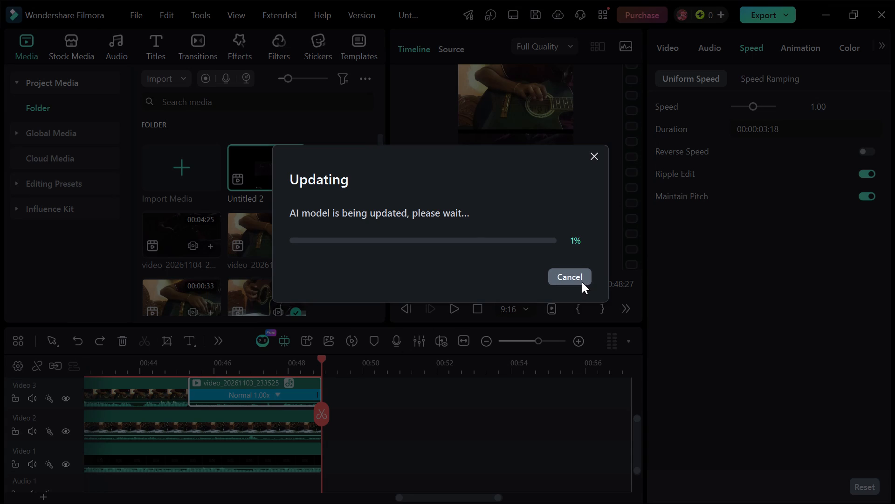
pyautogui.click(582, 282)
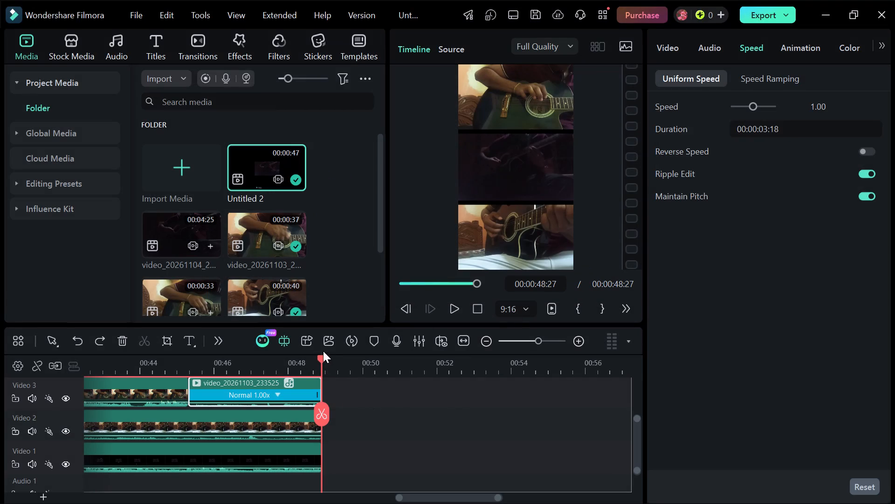
# Return the playhead to the start of the timeline and play the whole video to review the balanced clips.
pyautogui.moveTo(323, 350); pyautogui.dragTo(263, 383)
pyautogui.click(244, 389)
pyautogui.moveTo(322, 357); pyautogui.dragTo(138, 383)
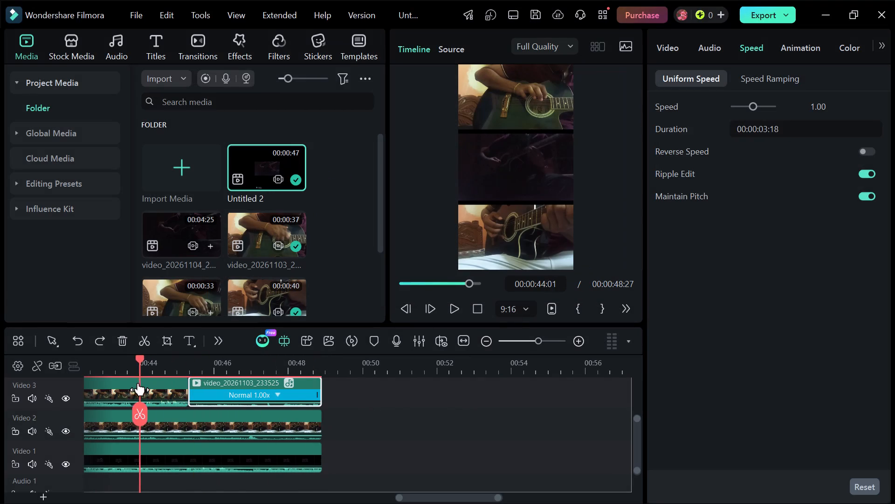
pyautogui.moveTo(138, 383); pyautogui.dragTo(263, 381)
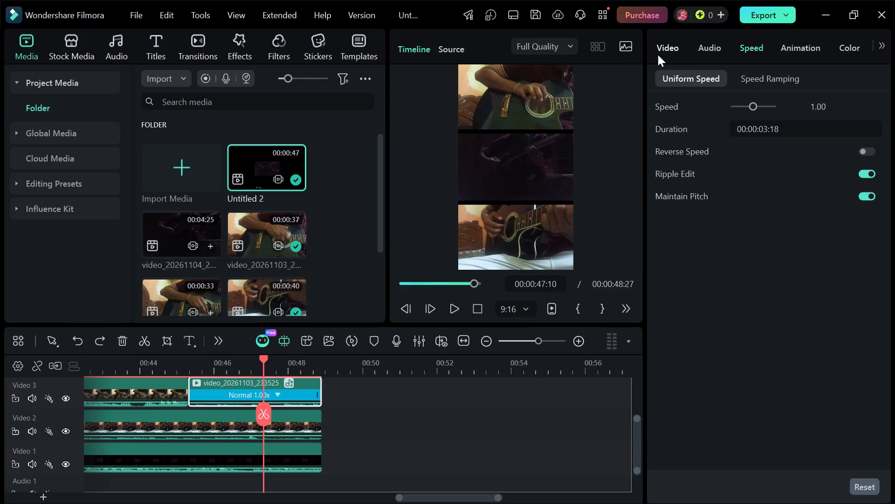
pyautogui.click(665, 48)
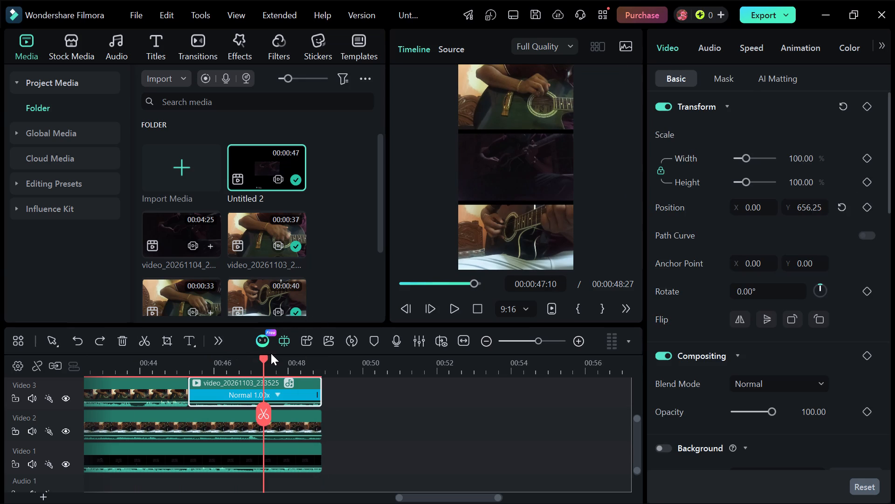
pyautogui.moveTo(265, 358); pyautogui.dragTo(8, 415)
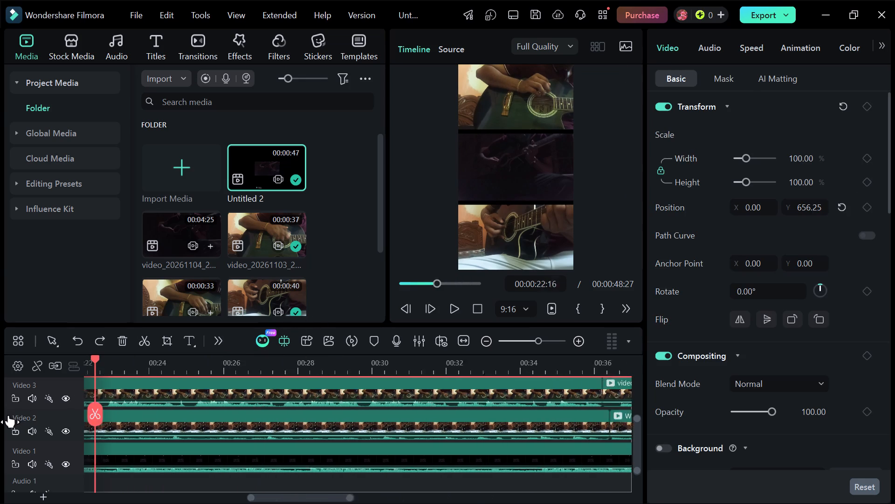
pyautogui.moveTo(8, 415); pyautogui.dragTo(23, 502)
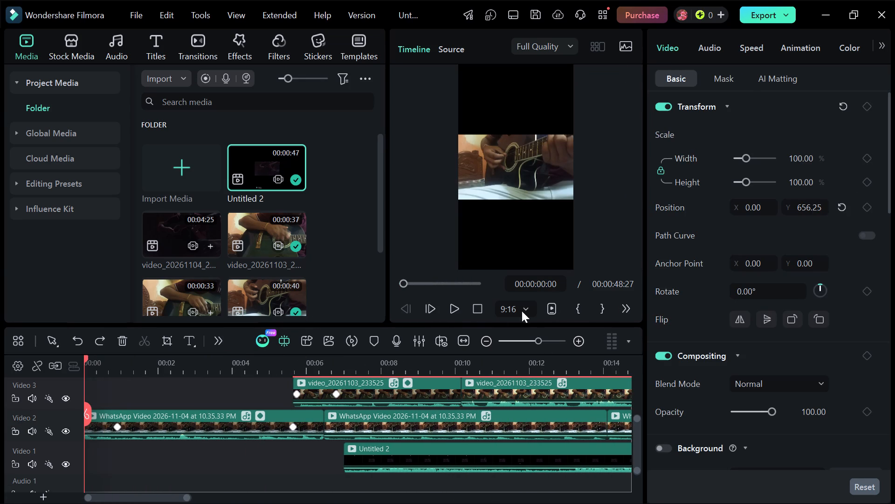
pyautogui.click(454, 313)
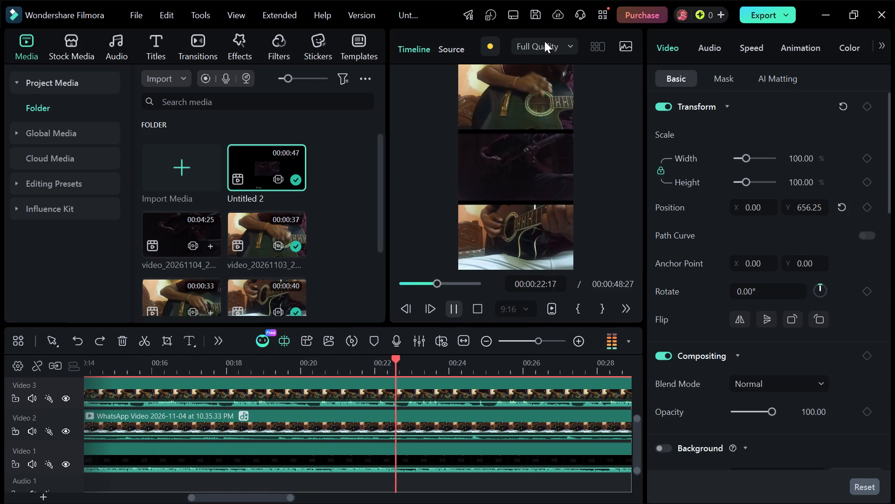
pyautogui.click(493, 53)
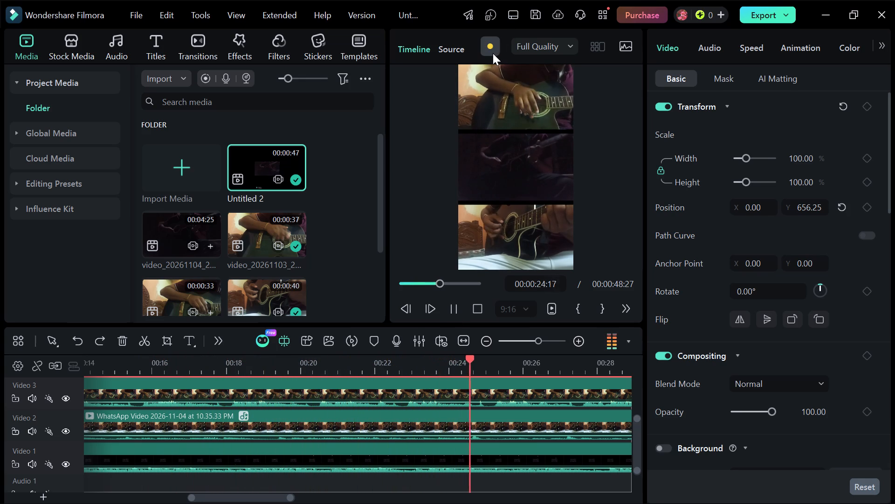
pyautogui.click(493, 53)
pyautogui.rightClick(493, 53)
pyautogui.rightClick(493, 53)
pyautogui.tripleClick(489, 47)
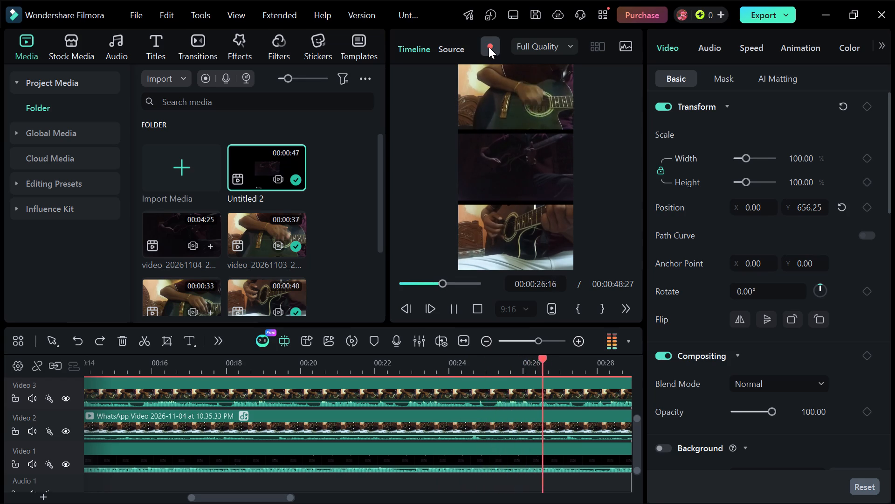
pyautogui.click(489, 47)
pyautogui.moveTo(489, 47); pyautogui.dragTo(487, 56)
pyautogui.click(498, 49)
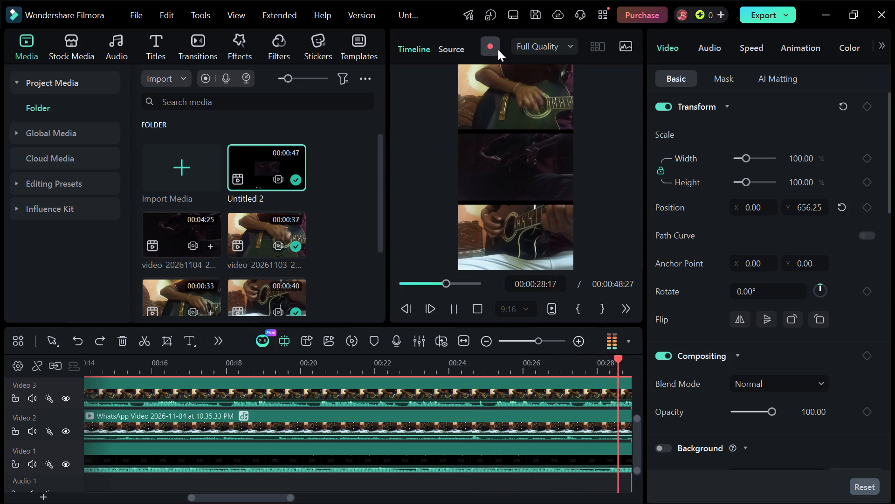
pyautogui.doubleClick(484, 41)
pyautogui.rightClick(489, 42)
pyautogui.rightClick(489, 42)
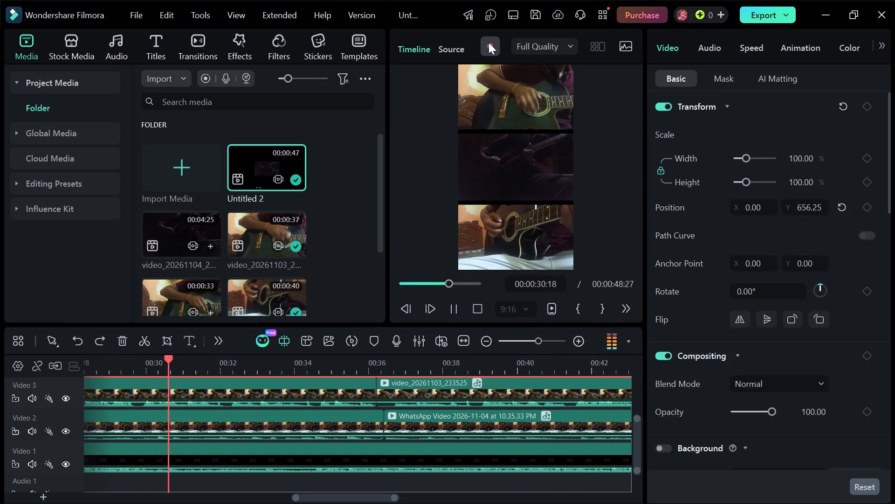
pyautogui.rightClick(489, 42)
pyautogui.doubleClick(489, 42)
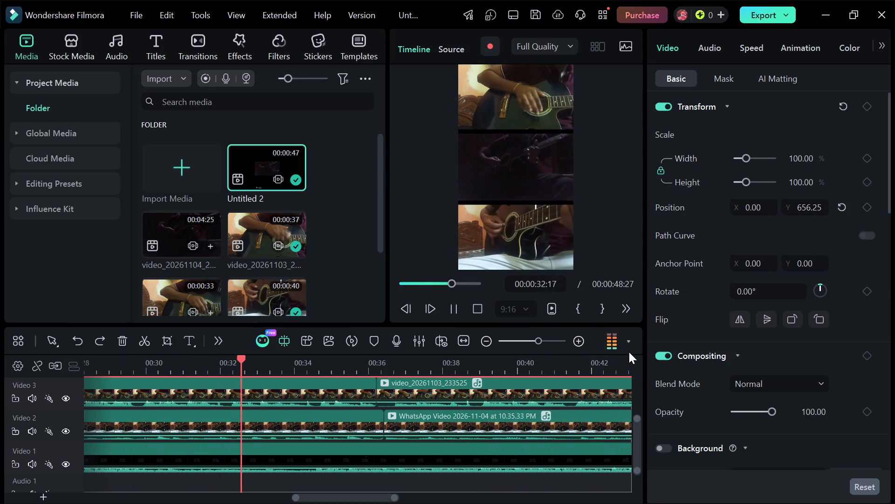
# Show the audio level meter beside the timeline and watch the levels while the video plays to its end.
pyautogui.click(627, 347)
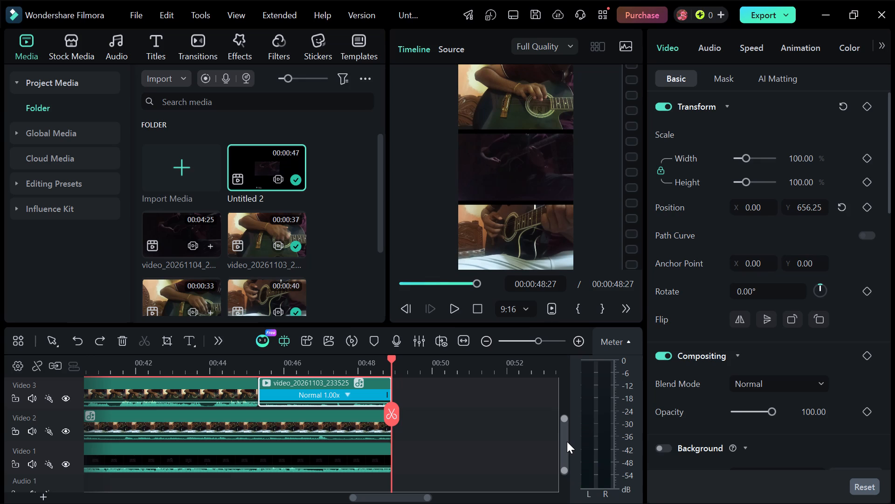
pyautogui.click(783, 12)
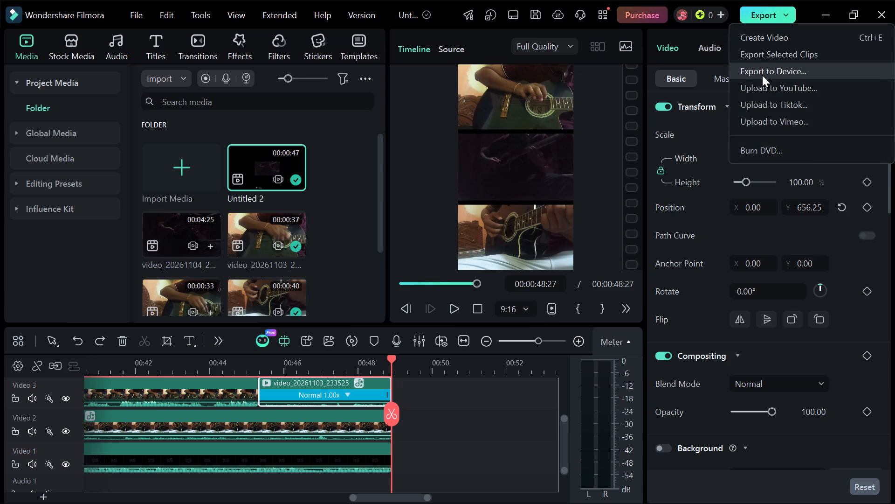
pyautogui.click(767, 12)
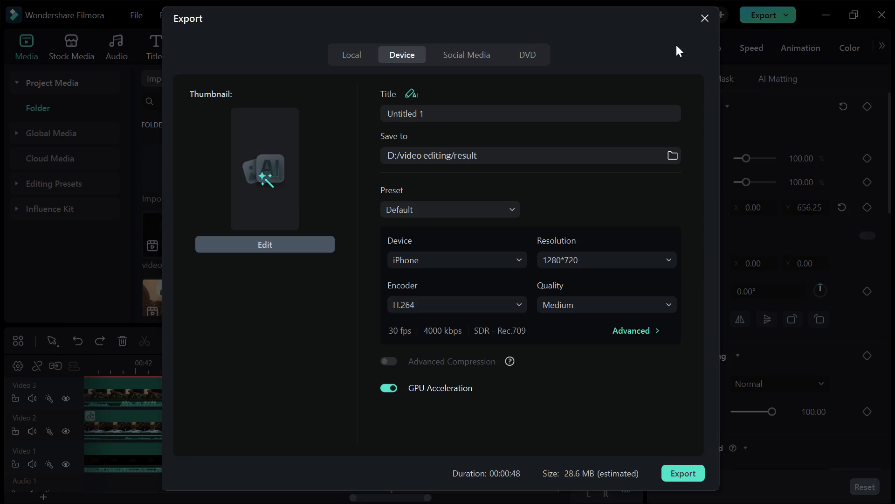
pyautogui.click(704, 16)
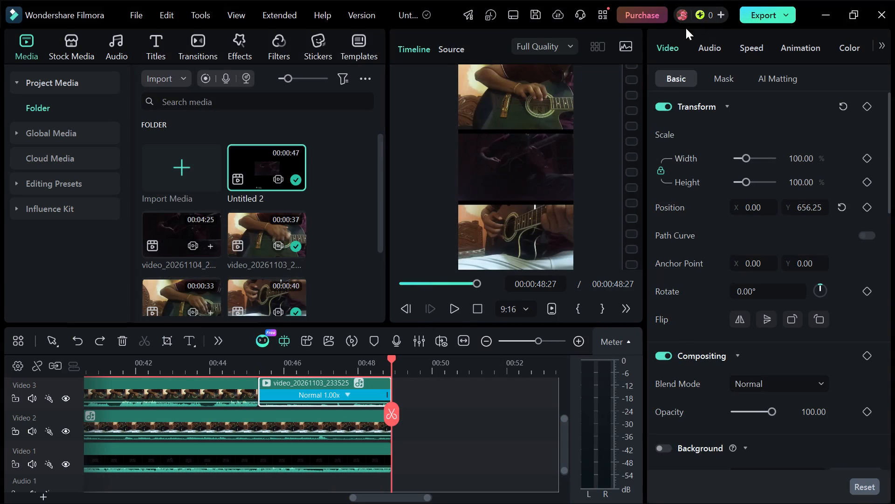
# Open the thumbnail editor from the export settings and choose a video frame a little under a third of the way through.
pyautogui.click(743, 16)
pyautogui.click(759, 10)
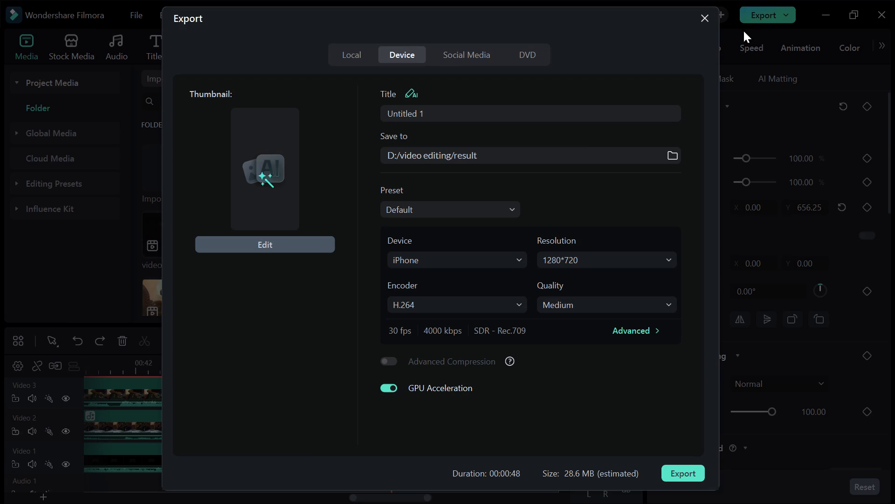
pyautogui.click(224, 236)
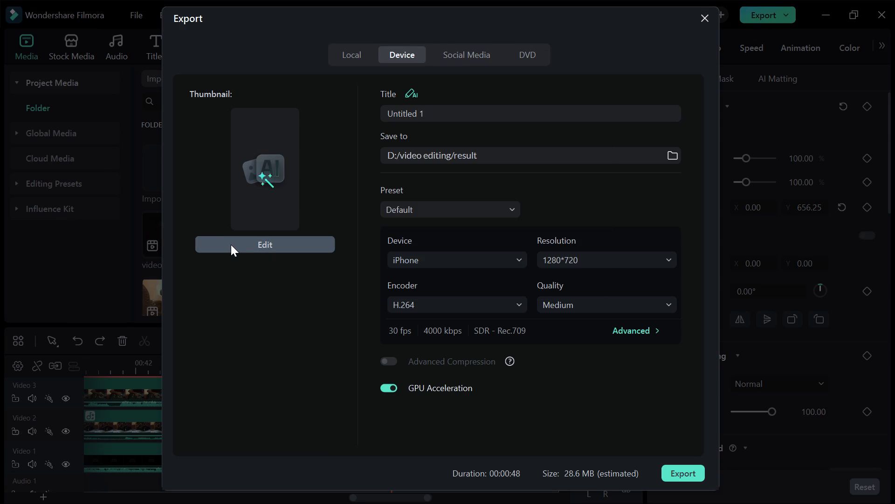
pyautogui.click(231, 245)
pyautogui.click(238, 206)
pyautogui.click(269, 290)
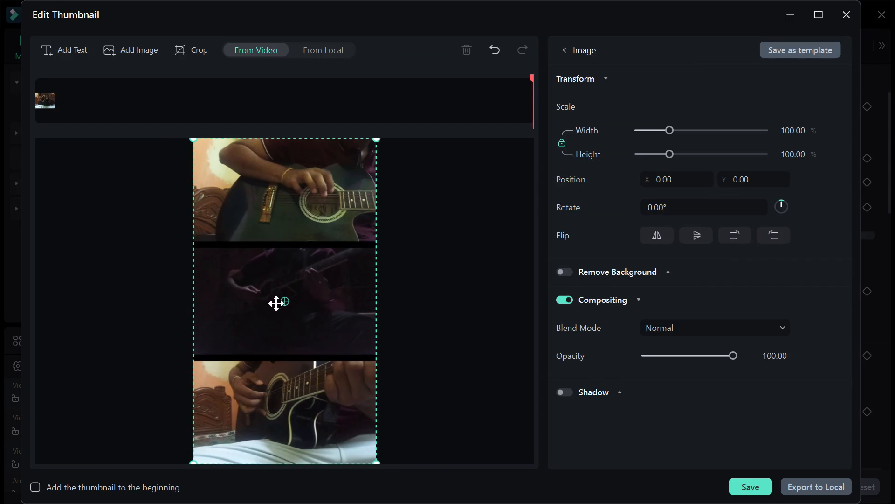
pyautogui.doubleClick(313, 317)
pyautogui.click(381, 137)
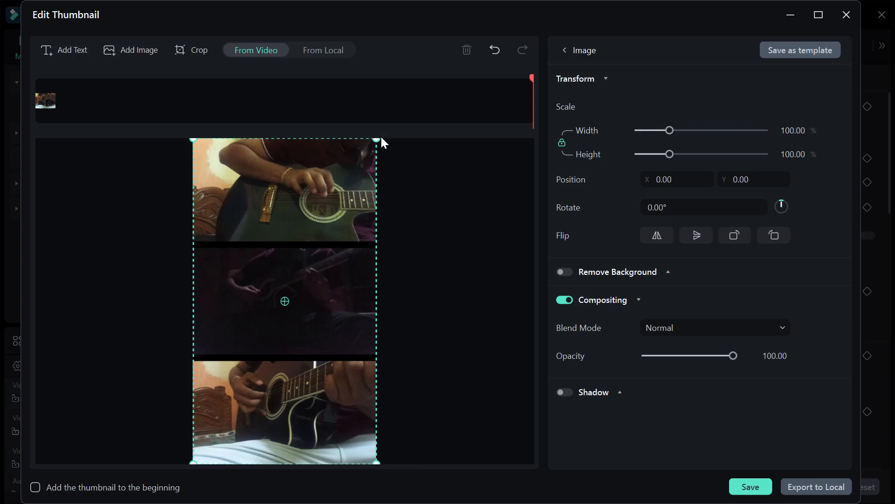
pyautogui.click(375, 138)
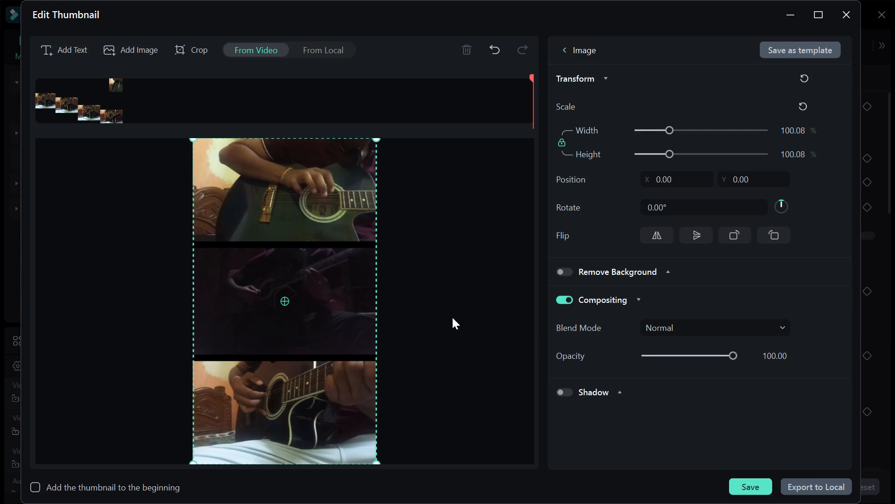
pyautogui.click(179, 120)
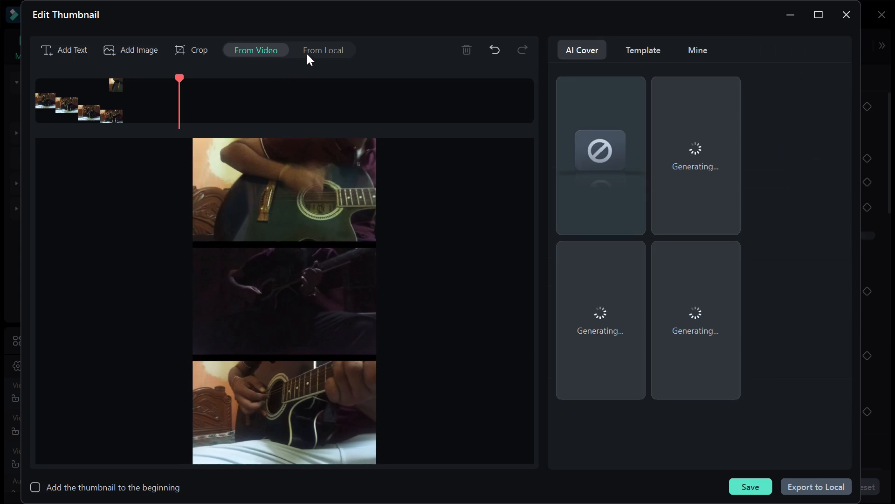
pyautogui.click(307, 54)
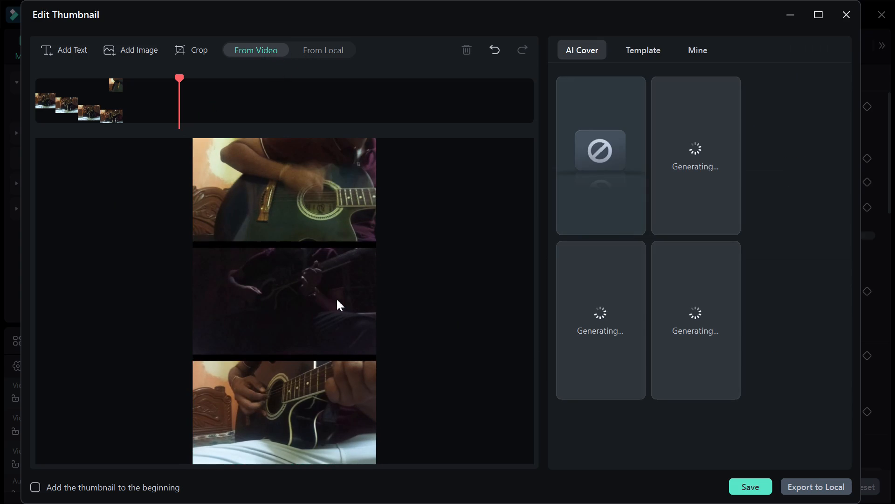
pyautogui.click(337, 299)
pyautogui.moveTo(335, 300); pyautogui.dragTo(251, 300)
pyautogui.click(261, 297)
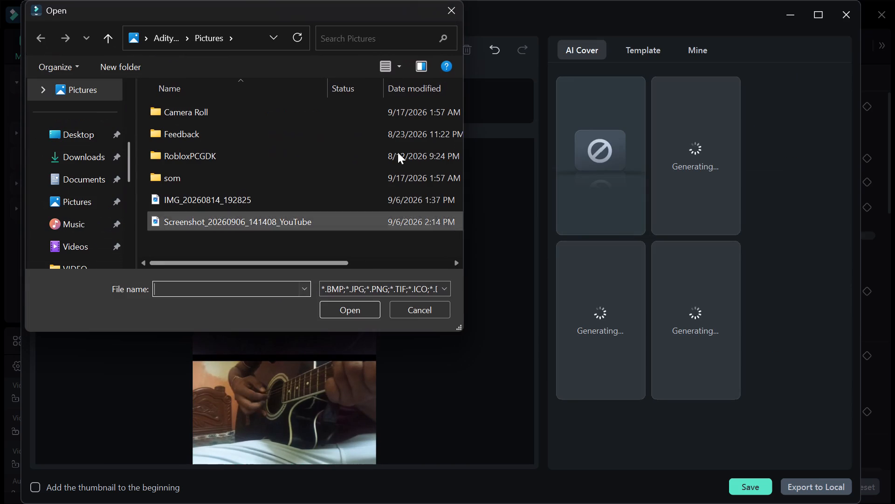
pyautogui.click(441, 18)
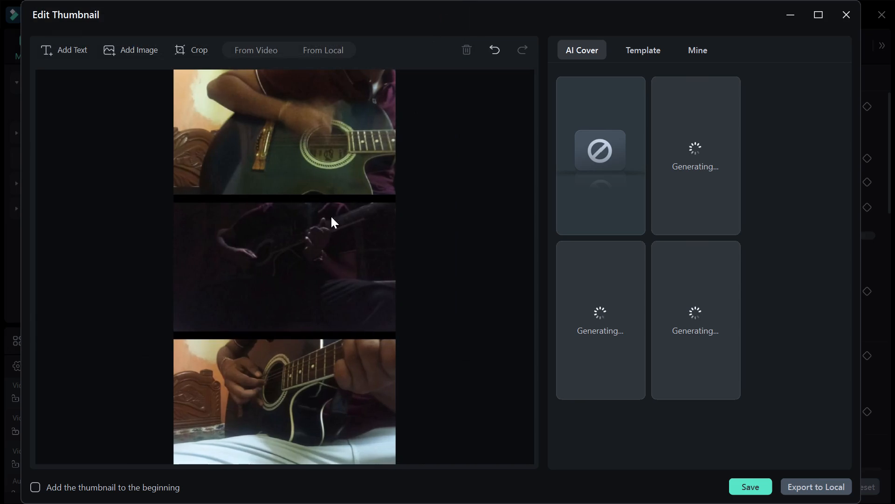
# Save the chosen frame as the thumbnail and have it added to the beginning of the video.
pyautogui.click(753, 491)
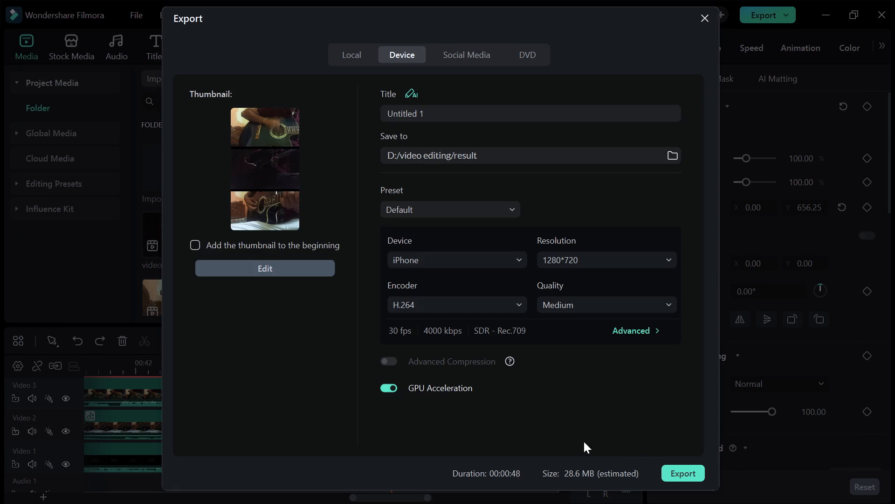
pyautogui.click(189, 247)
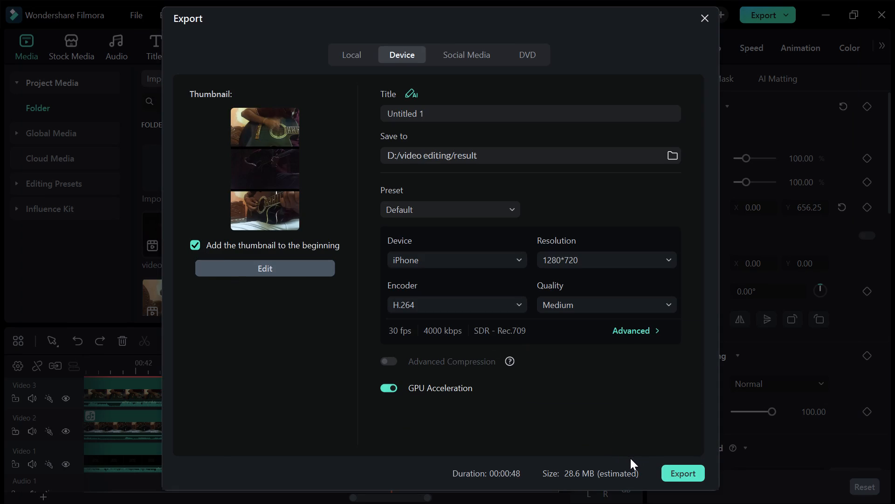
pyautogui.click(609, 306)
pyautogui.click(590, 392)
# Replace the export title with "done 1".
pyautogui.click(516, 84)
pyautogui.moveTo(495, 104); pyautogui.dragTo(495, 112)
pyautogui.click(491, 118)
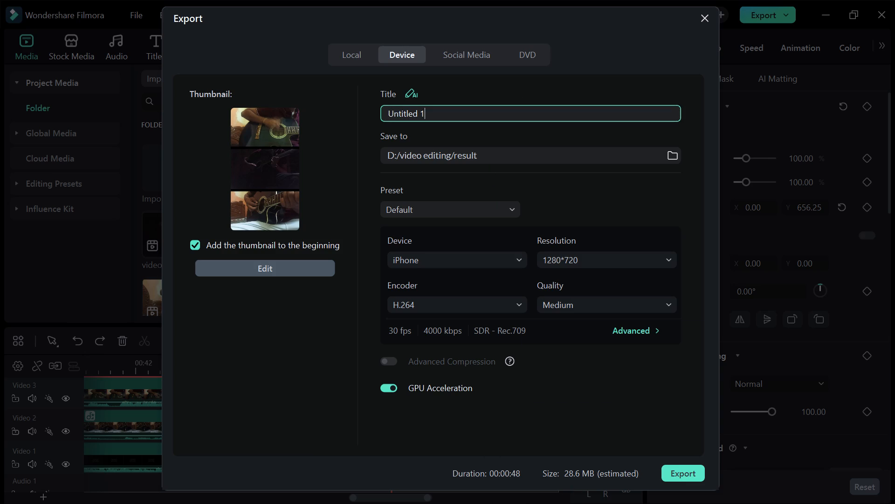
pyautogui.press('BackSpace')
pyautogui.press('BackSpace')
pyautogui.press('BackSpace')
pyautogui.press('BackSpace')
pyautogui.press('BackSpace')
pyautogui.press('BackSpace')
pyautogui.press('BackSpace')
pyautogui.press('BackSpace')
pyautogui.press('BackSpace')
pyautogui.press('BackSpace')
pyautogui.press('BackSpace')
pyautogui.press('BackSpace')
pyautogui.press('BackSpace')
pyautogui.press('BackSpace')
pyautogui.press('BackSpace')
pyautogui.press('BackSpace')
pyautogui.press('BackSpace')
pyautogui.press('BackSpace')
pyautogui.press('BackSpace')
pyautogui.press('BackSpace')
pyautogui.write('done 1')
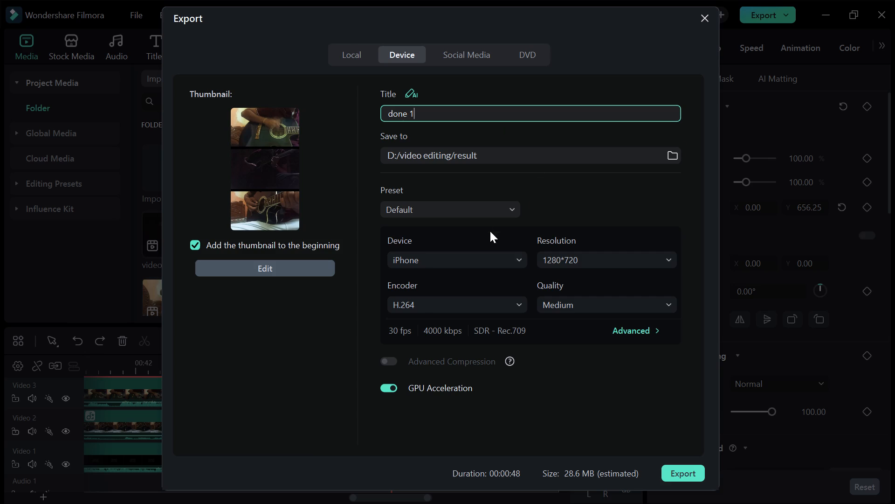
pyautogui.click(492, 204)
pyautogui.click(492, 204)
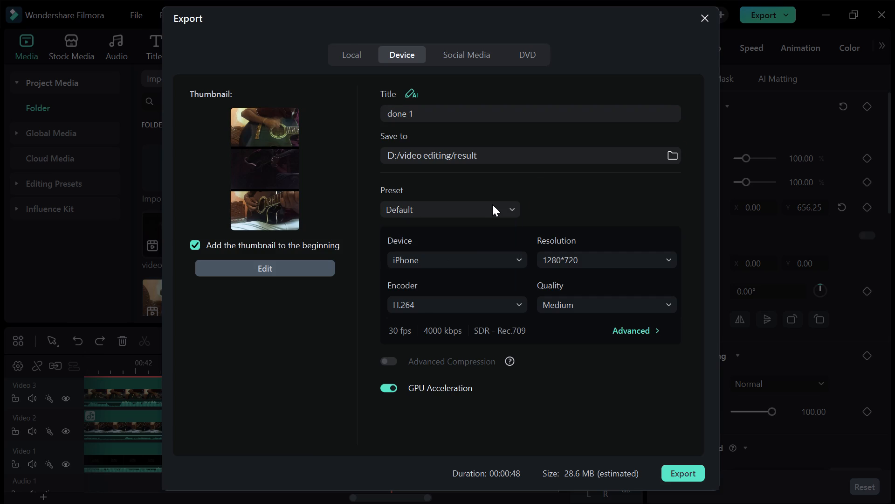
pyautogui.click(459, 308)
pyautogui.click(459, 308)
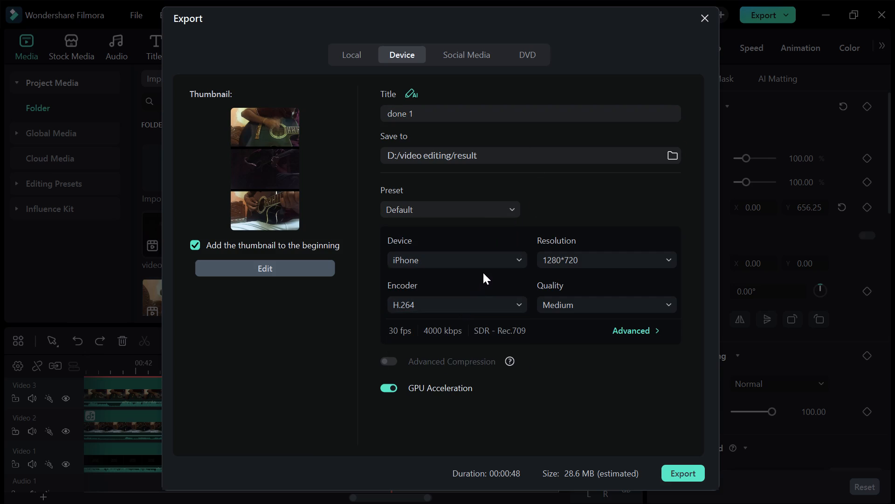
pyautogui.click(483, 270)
# Set the export resolution to 3840*2160 and the quality to High.
pyautogui.click(611, 256)
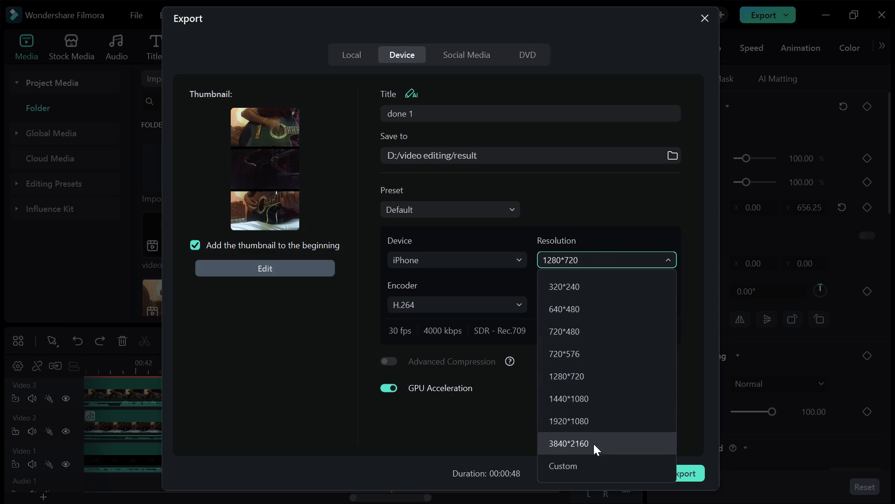
pyautogui.click(593, 434)
pyautogui.click(605, 307)
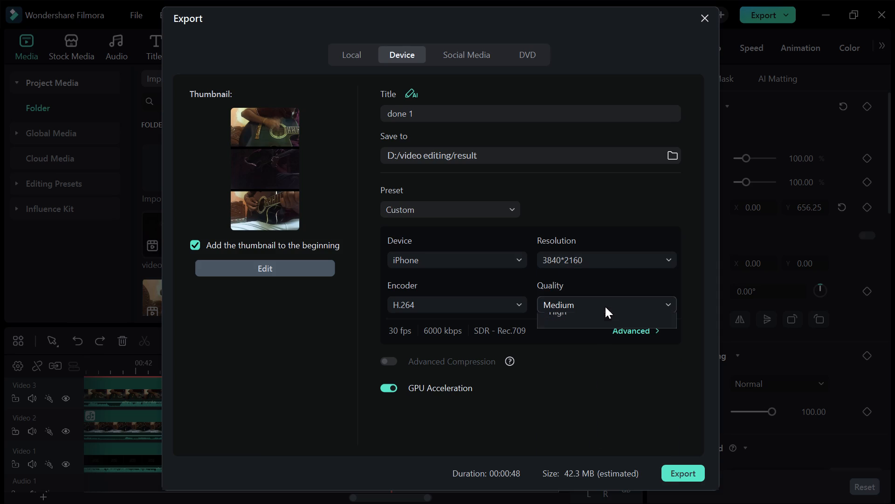
pyautogui.click(581, 376)
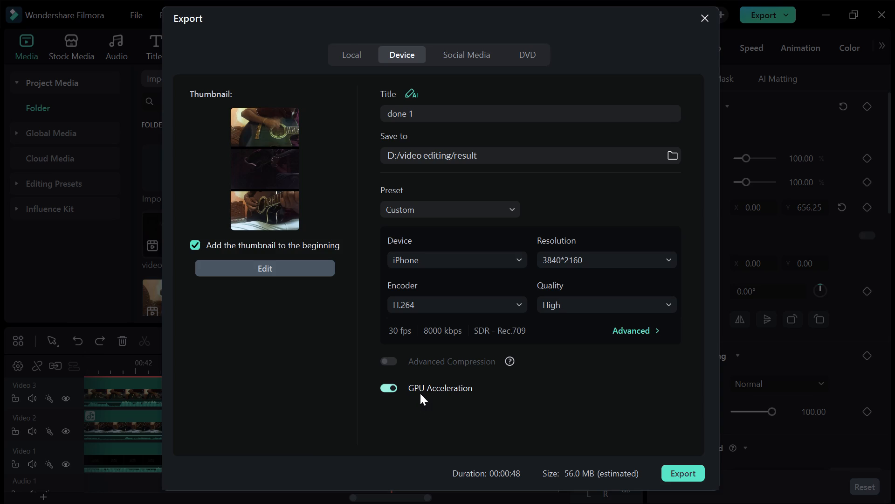
# Start exporting the video with these settings, accepting the version with watermark.
pyautogui.click(687, 477)
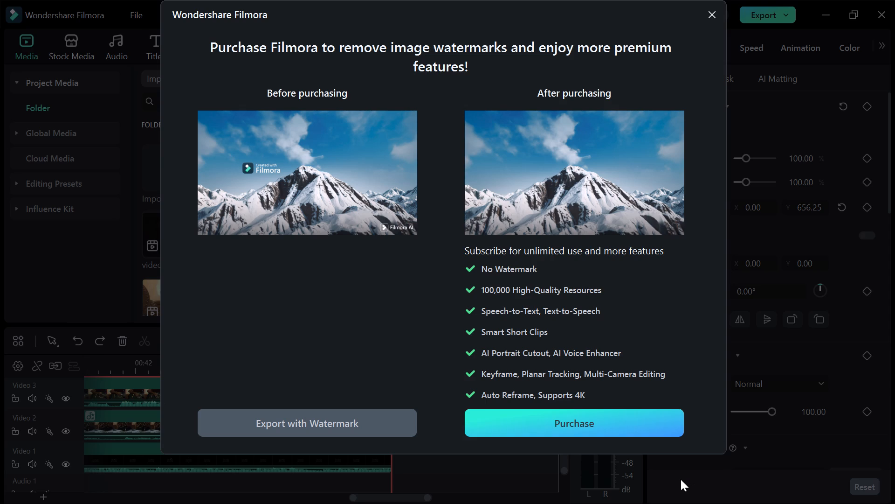
pyautogui.click(334, 429)
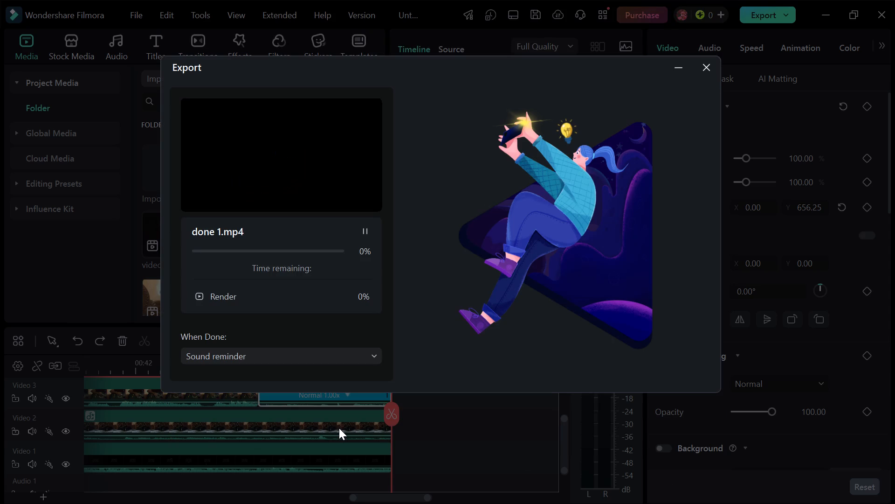